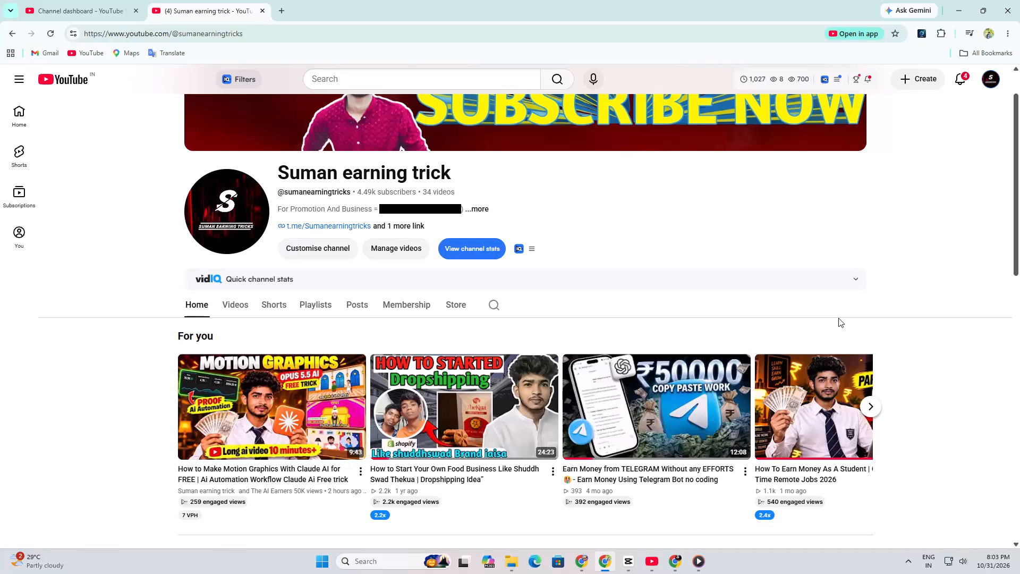
Switch to CapCut and play the timeline from the start to review the existing clips.
left_click(634, 563)
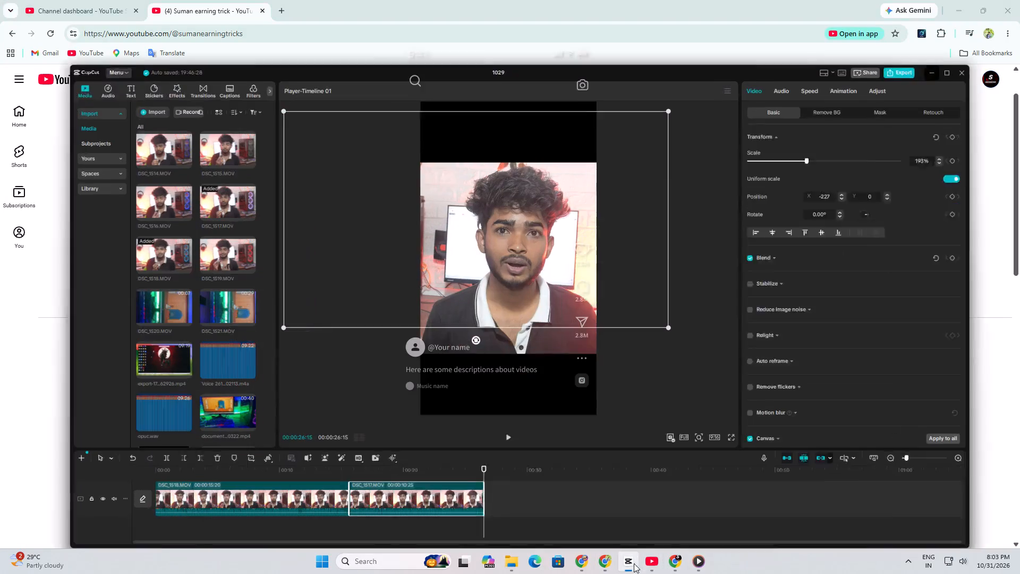
left_click_drag(473, 468, 30, 494)
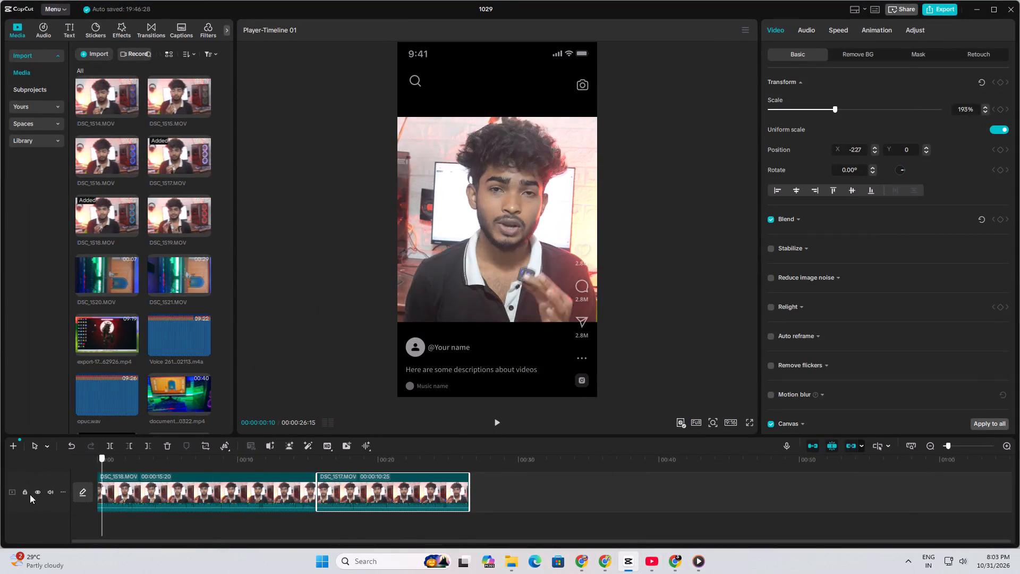
left_click_drag(30, 494, 34, 494)
key("space")
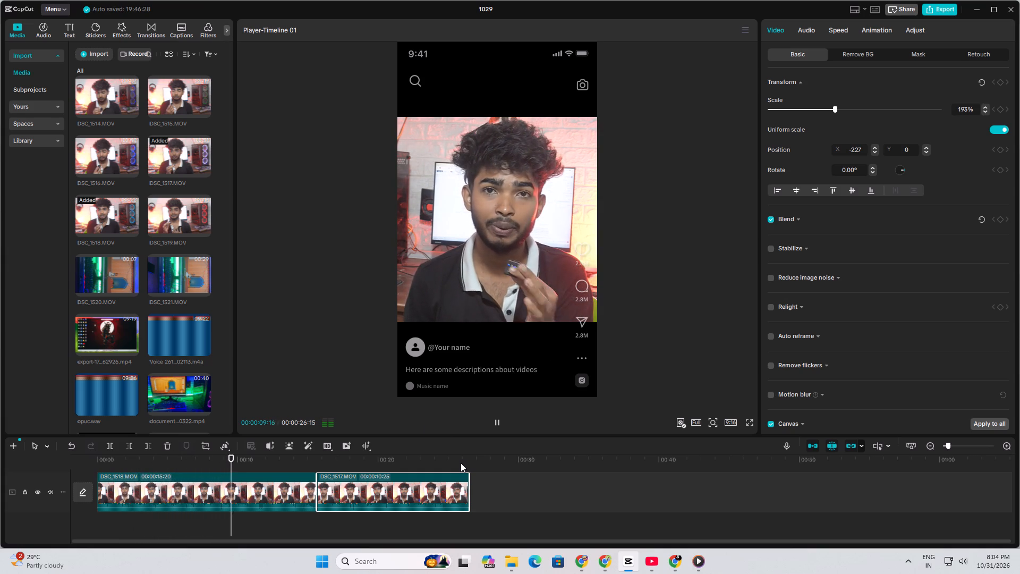
key("space")
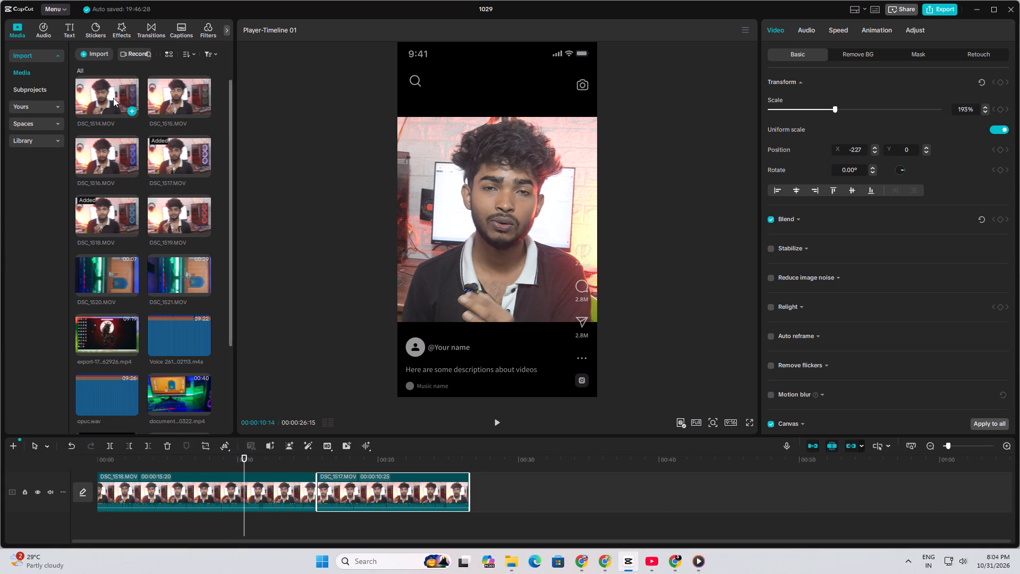
Preview the unused source clips DSC_1514.MOV, DSC_1515.MOV and DSC_1516.MOV to find suitable footage.
double_click(113, 98)
scroll(962, 560, "down", 3)
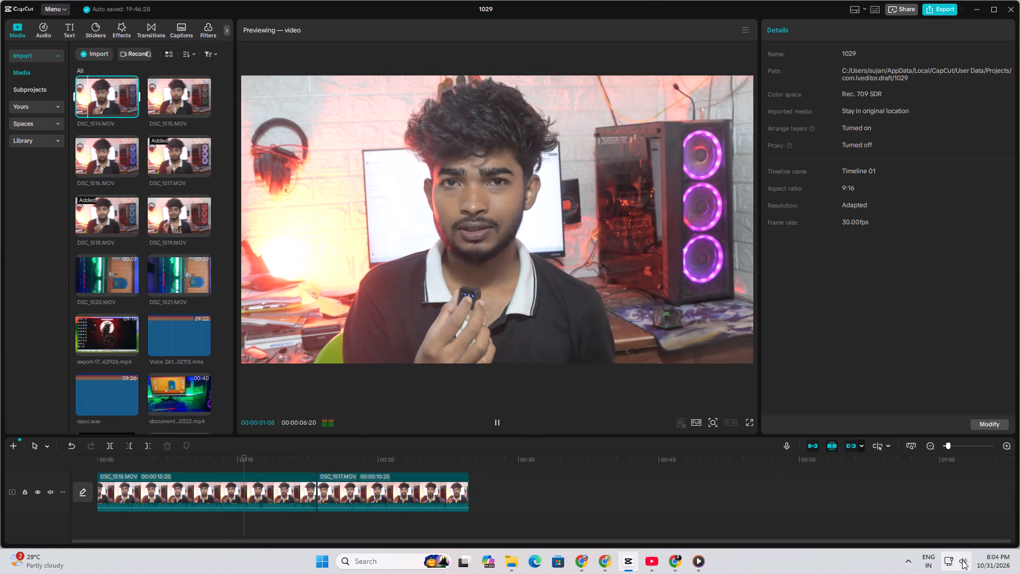
scroll(962, 560, "down", 11)
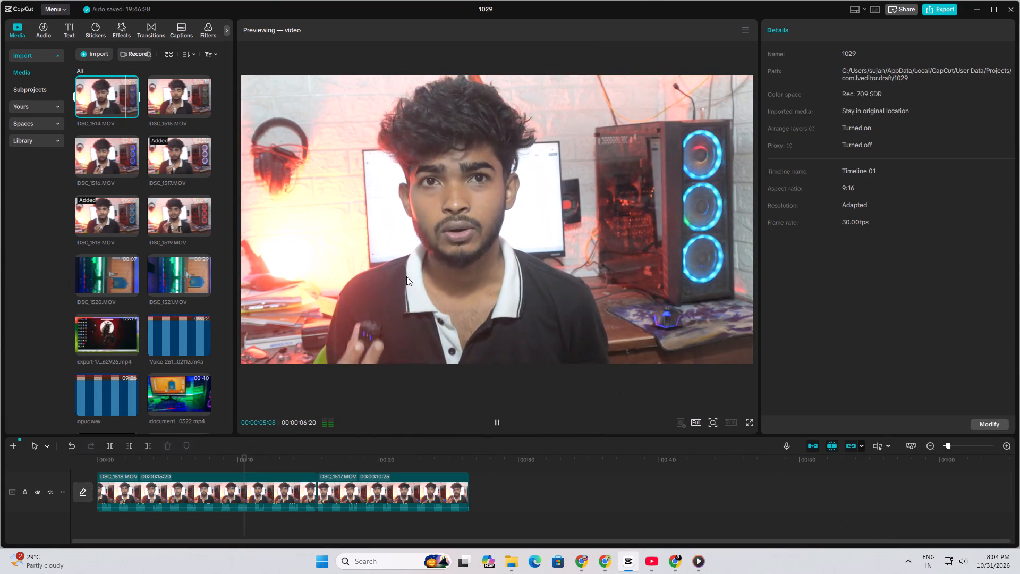
double_click(188, 100)
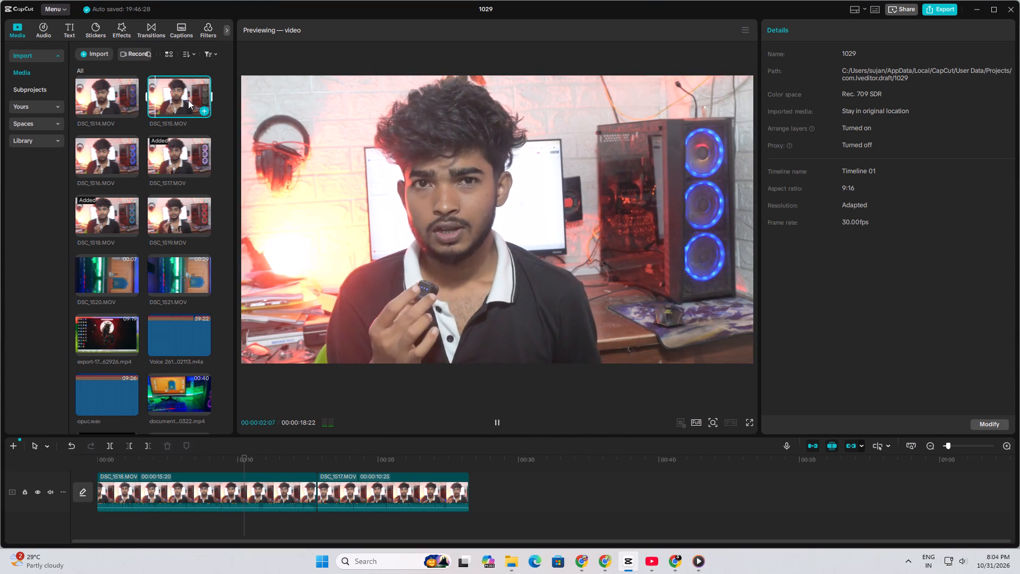
double_click(96, 158)
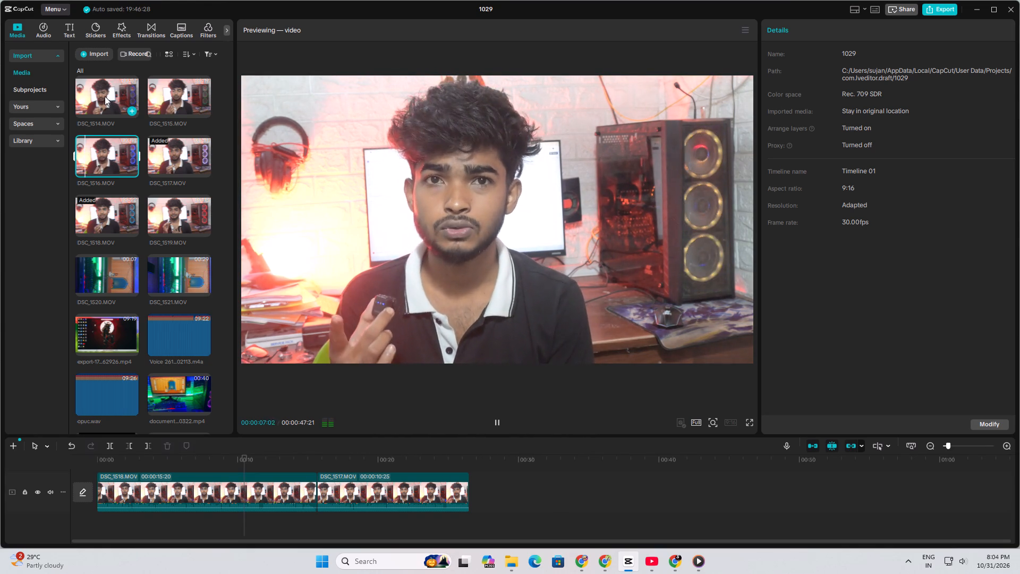
double_click(175, 92)
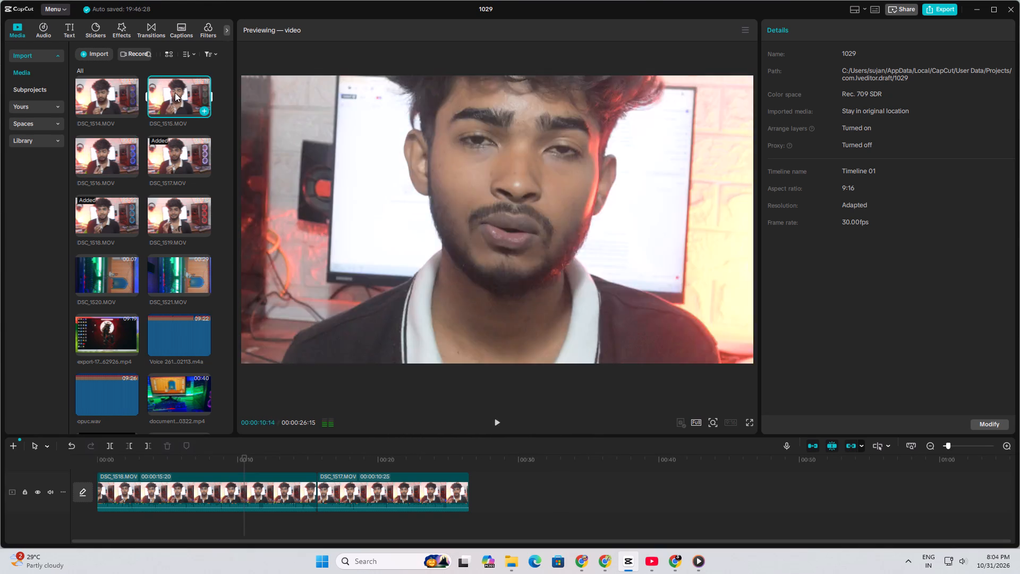
scroll(175, 102, "down", 2)
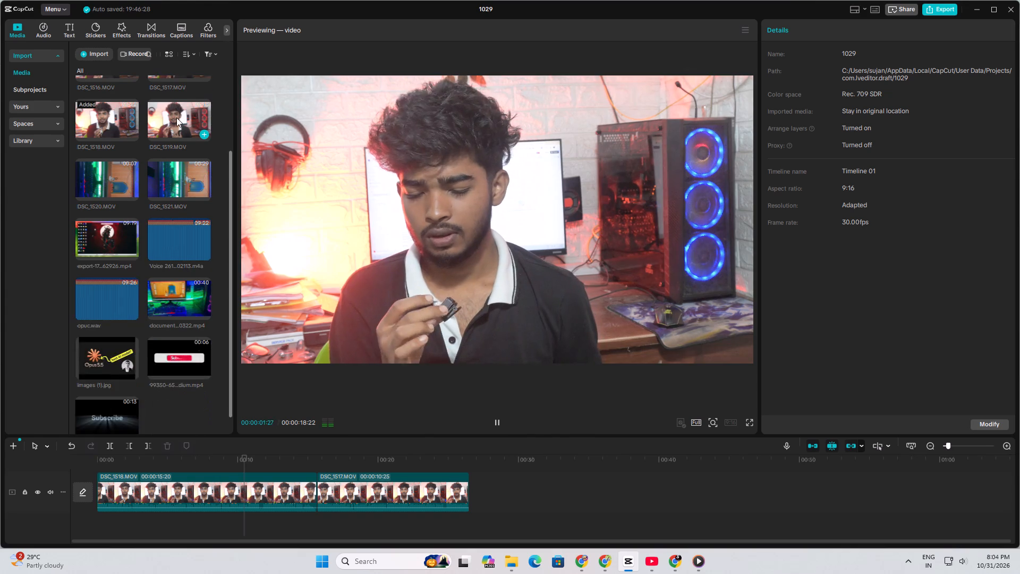
scroll(177, 122, "up", 3)
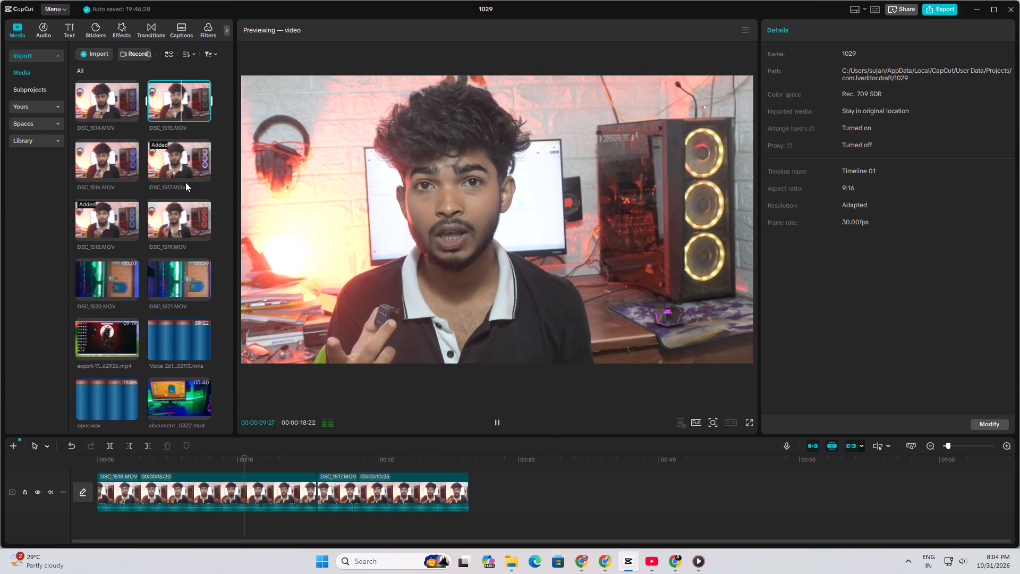
double_click(109, 95)
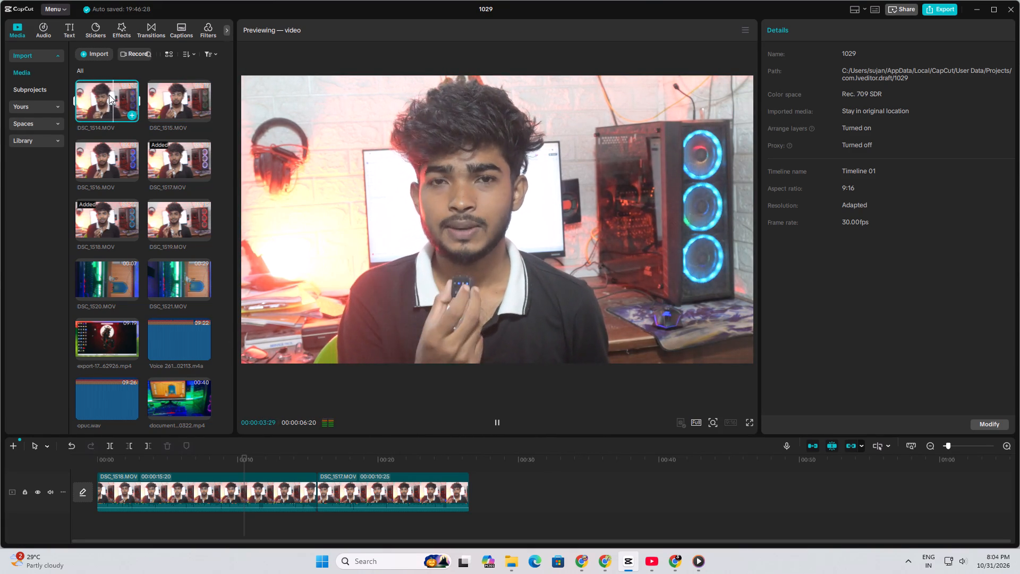
Add DSC_1514.MOV to the end of the timeline after DSC_1517.MOV and mirror it.
left_click_drag(109, 95, 502, 396)
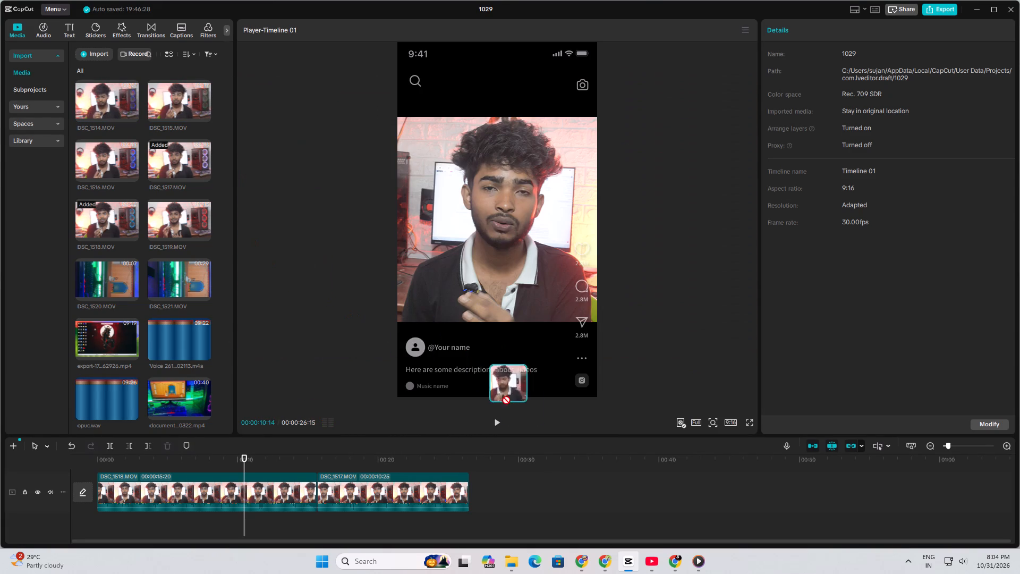
left_click_drag(502, 396, 491, 485)
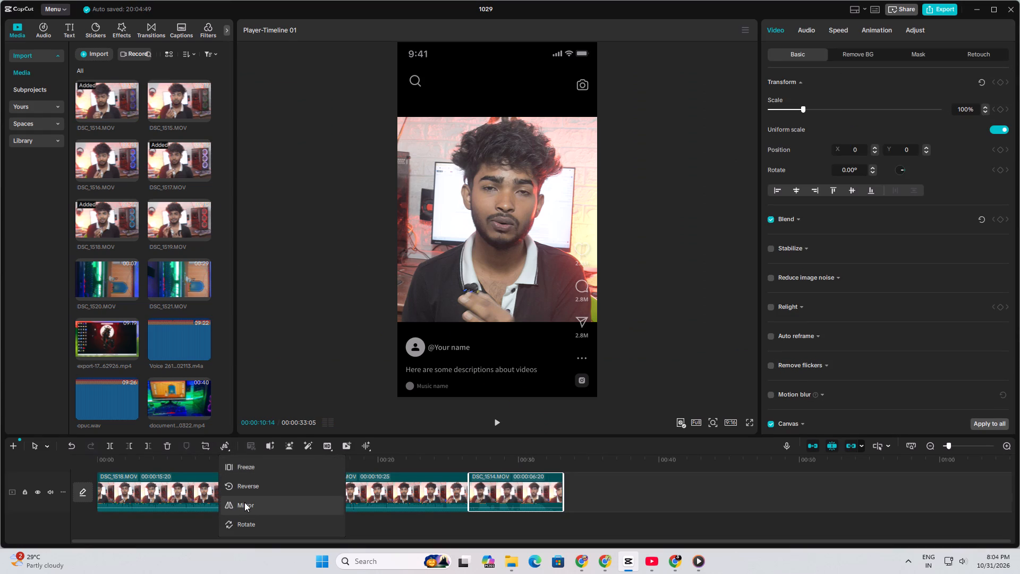
left_click(244, 502)
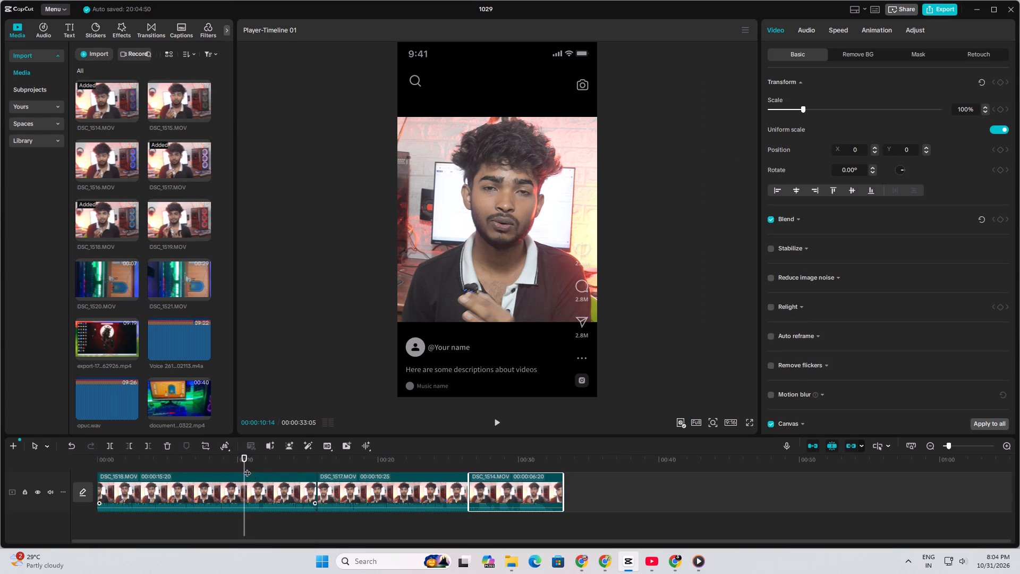
Find the wanted starting moment in the DSC_1514.MOV clip and trim away about 3.7 seconds before it.
left_click_drag(247, 468, 512, 486)
key("space")
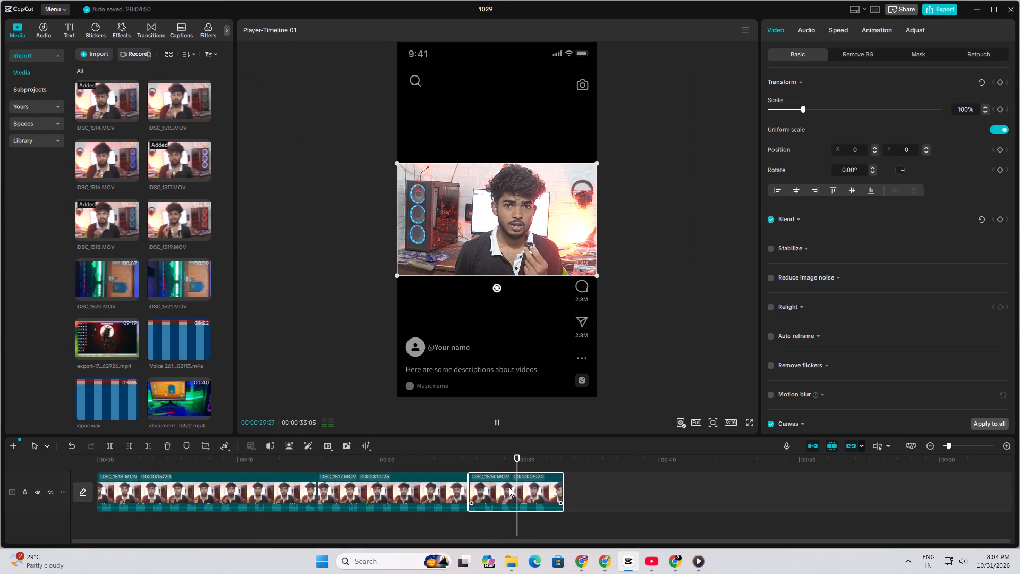
key("space")
key("space")
key("space")
left_click(129, 445)
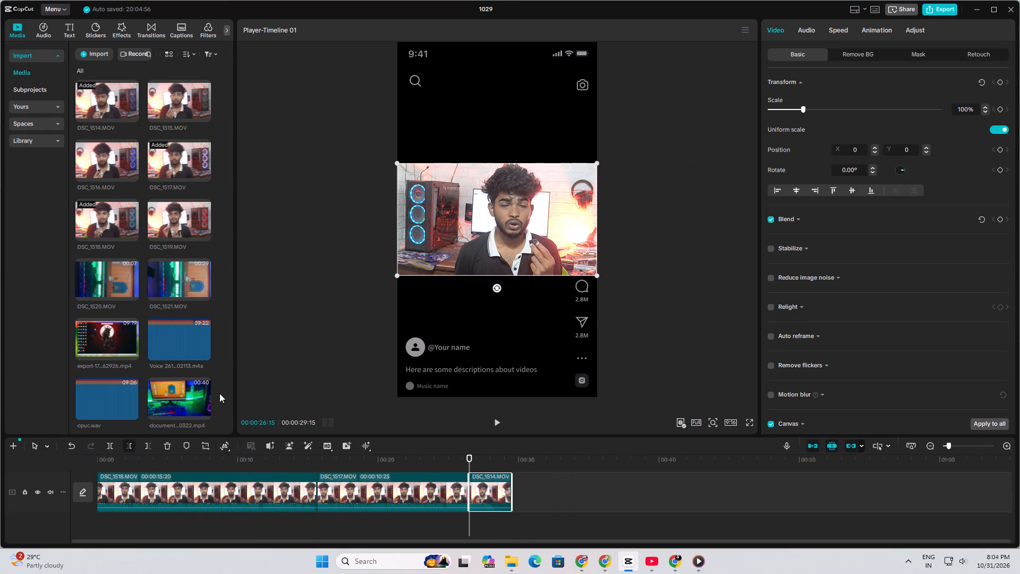
Enlarge the DSC_1514.MOV clip to 182% scale and shift it horizontally to X -201.
left_click_drag(594, 274, 722, 327)
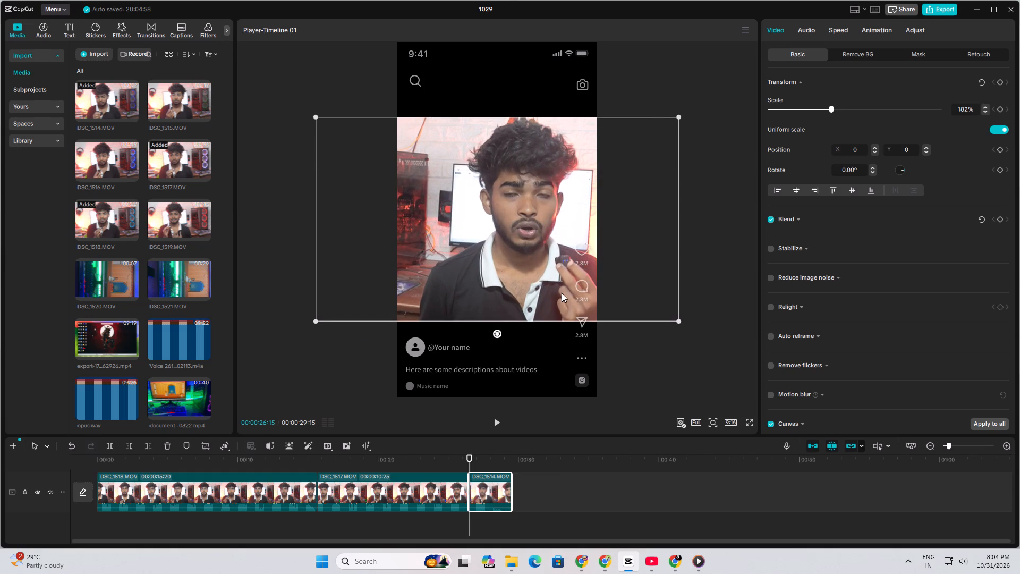
left_click_drag(554, 291, 535, 289)
Trim the end of the DSC_1514.MOV clip at 00:00:28:05, leaving it 00:00:01:20 long.
key("space")
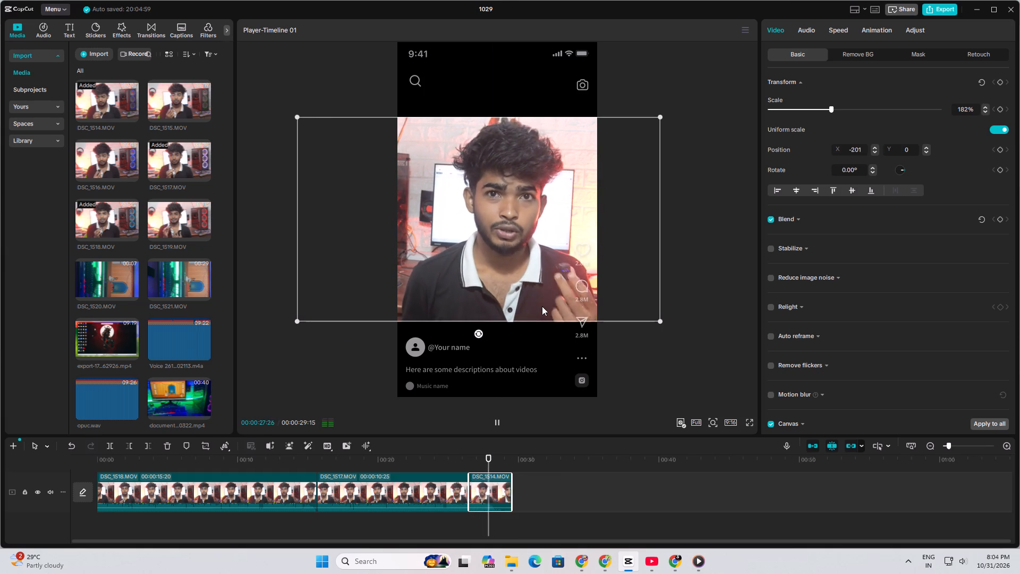
key("space")
left_click(148, 446)
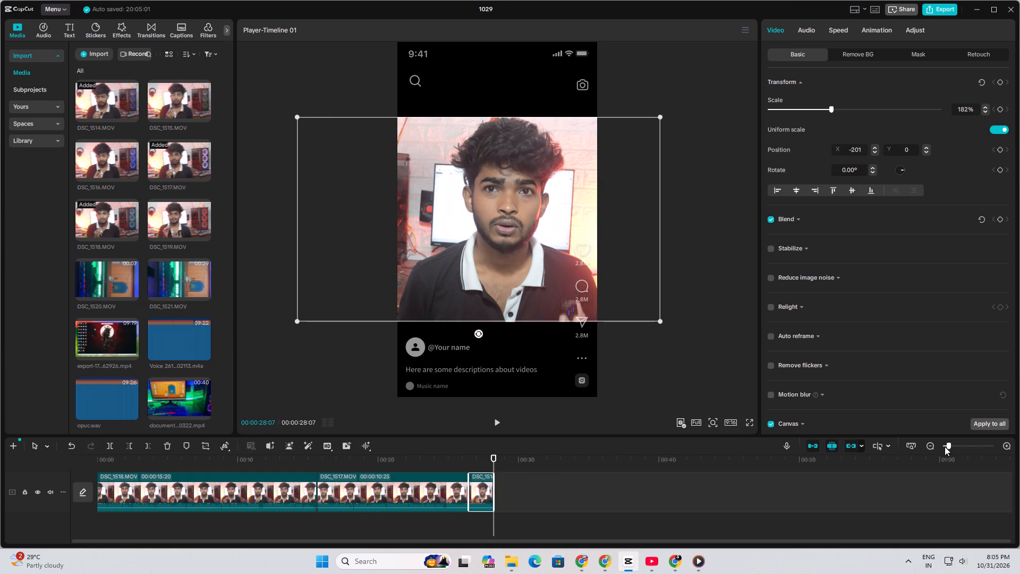
left_click_drag(953, 445, 970, 447)
left_click_drag(760, 460, 441, 504)
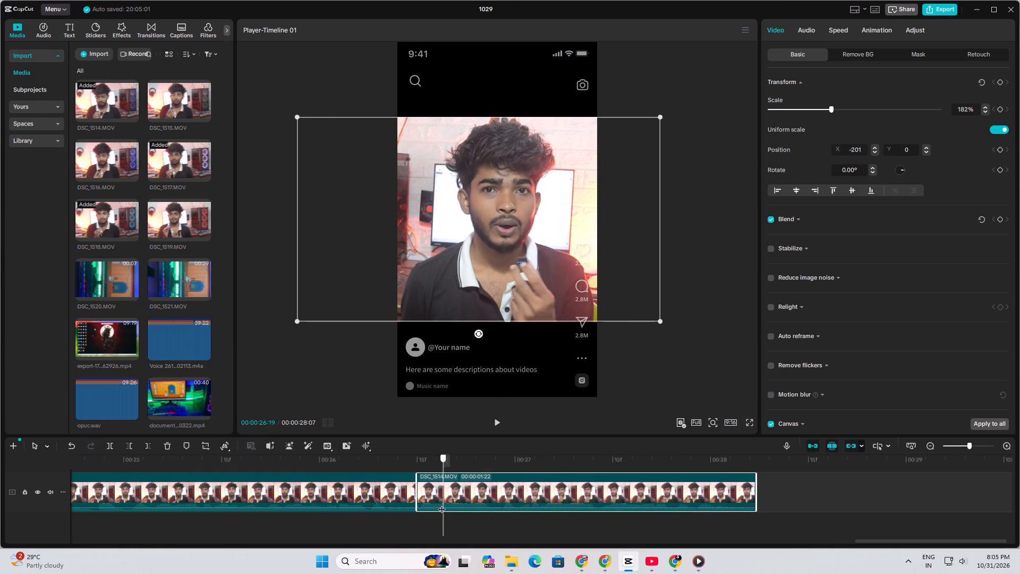
left_click_drag(441, 504, 400, 510)
key("space")
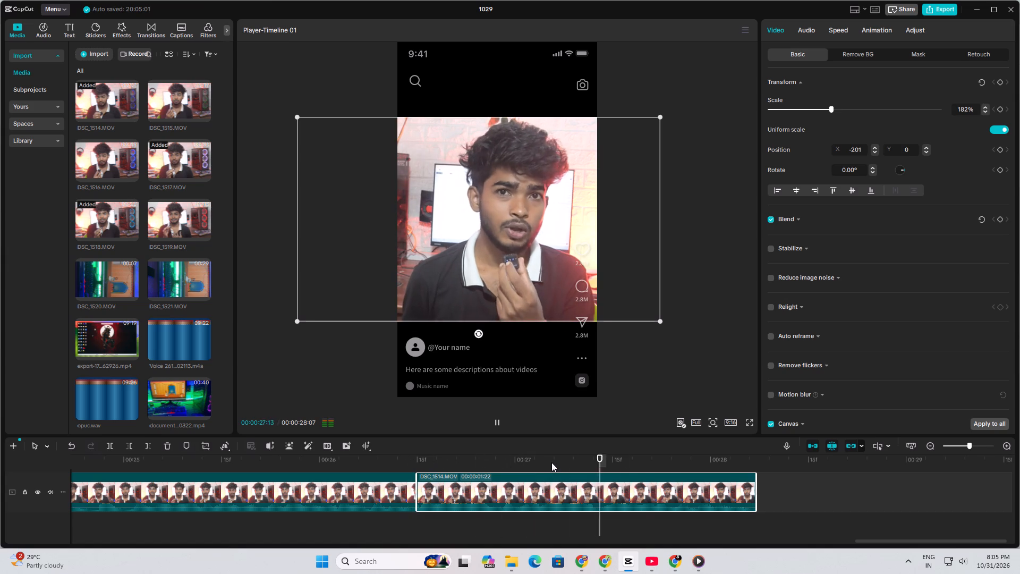
key("space")
left_click(149, 452)
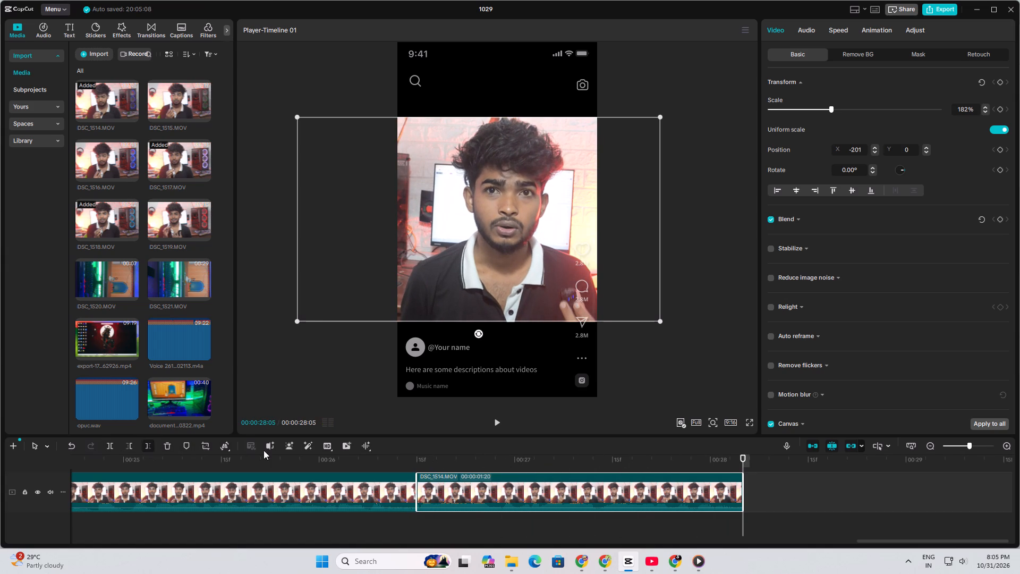
Play back the trimmed DSC_1514.MOV clip repeatedly to check its start and end cuts.
left_click_drag(747, 462, 398, 516)
key("space")
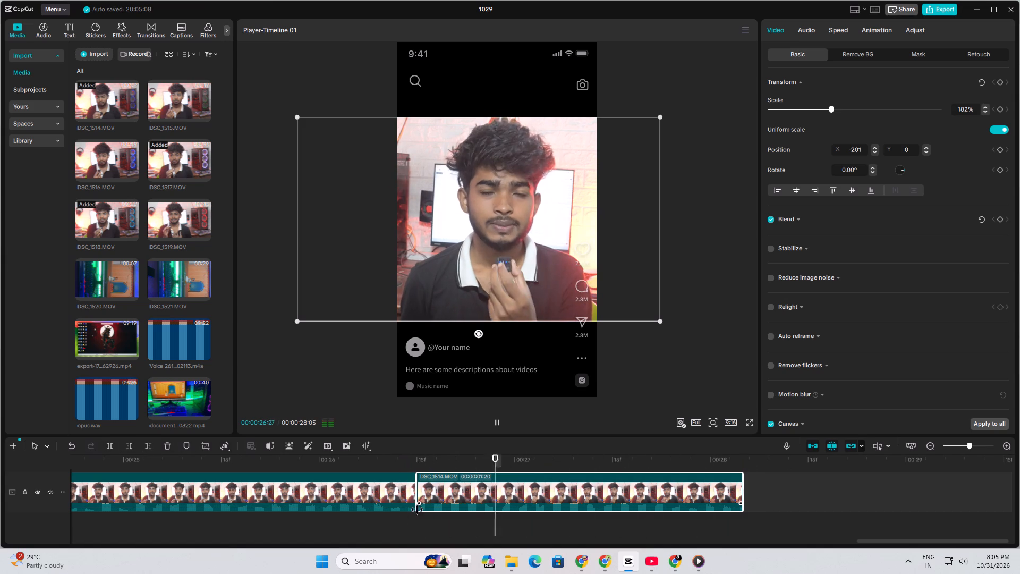
key("space")
left_click_drag(735, 463, 697, 463)
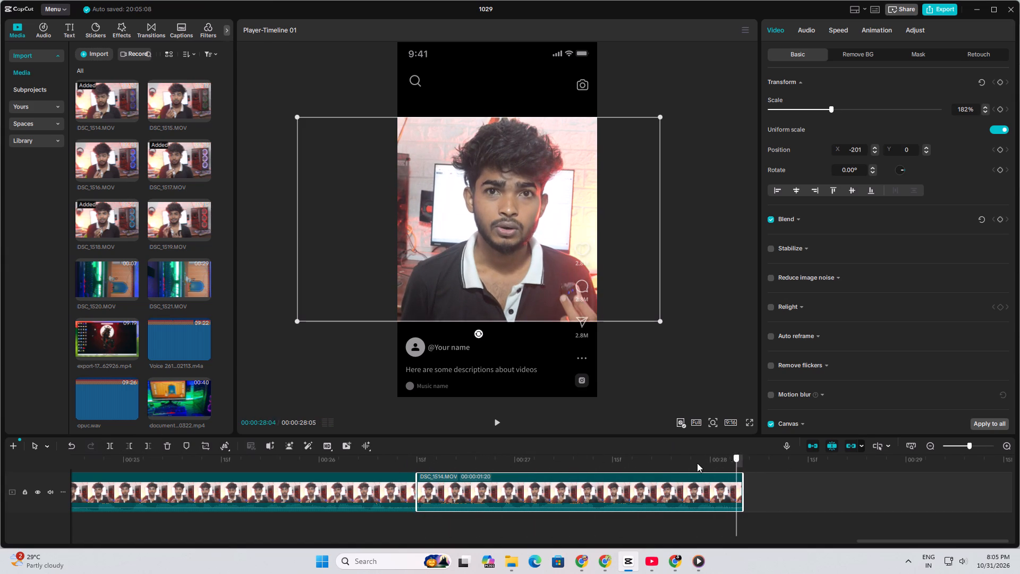
left_click_drag(697, 463, 384, 508)
key("space")
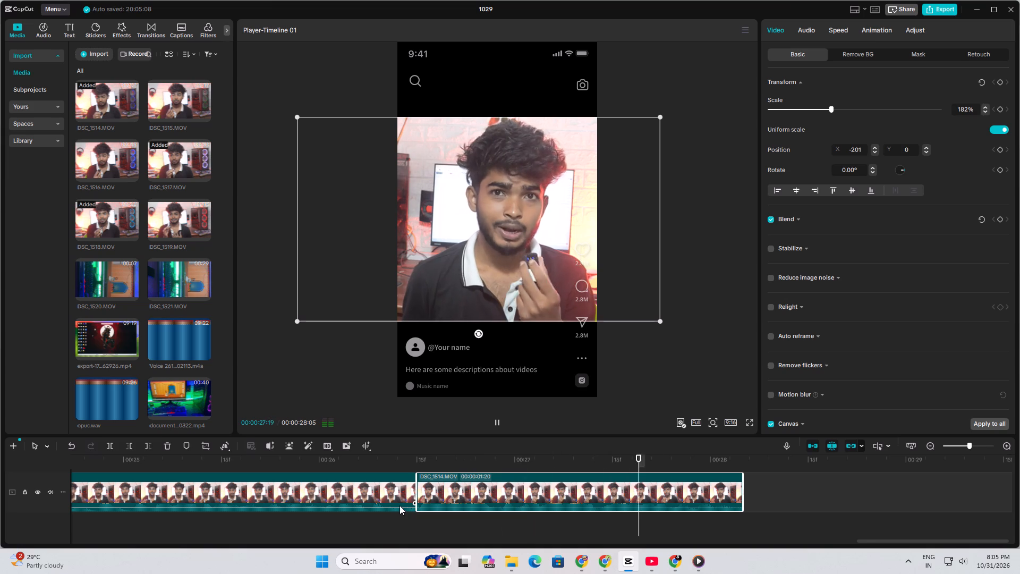
key("space")
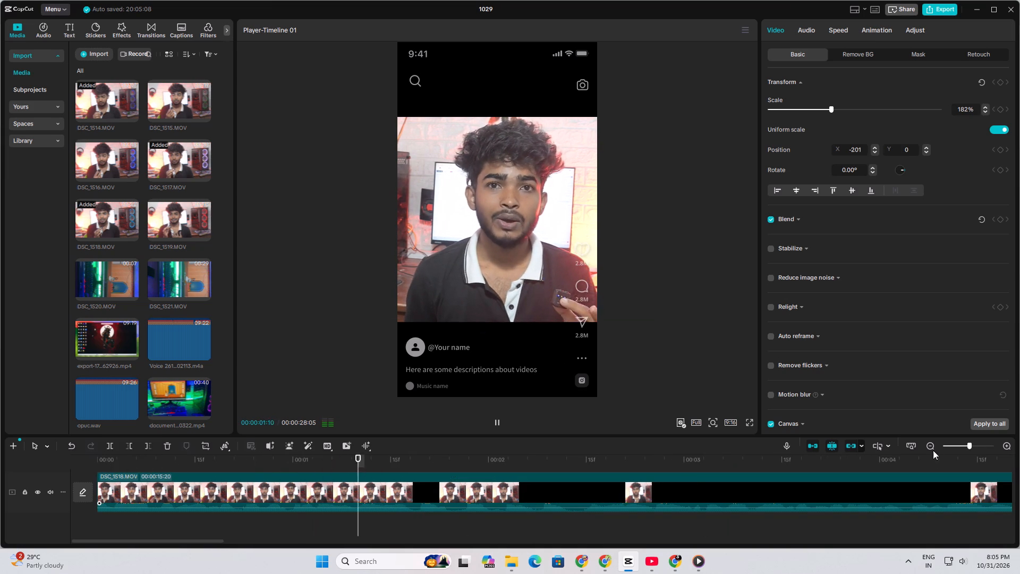
Move the DSC_1514.MOV clip to the beginning of the timeline, before DSC_1518.MOV.
left_click_drag(964, 445, 957, 446)
left_click(949, 448)
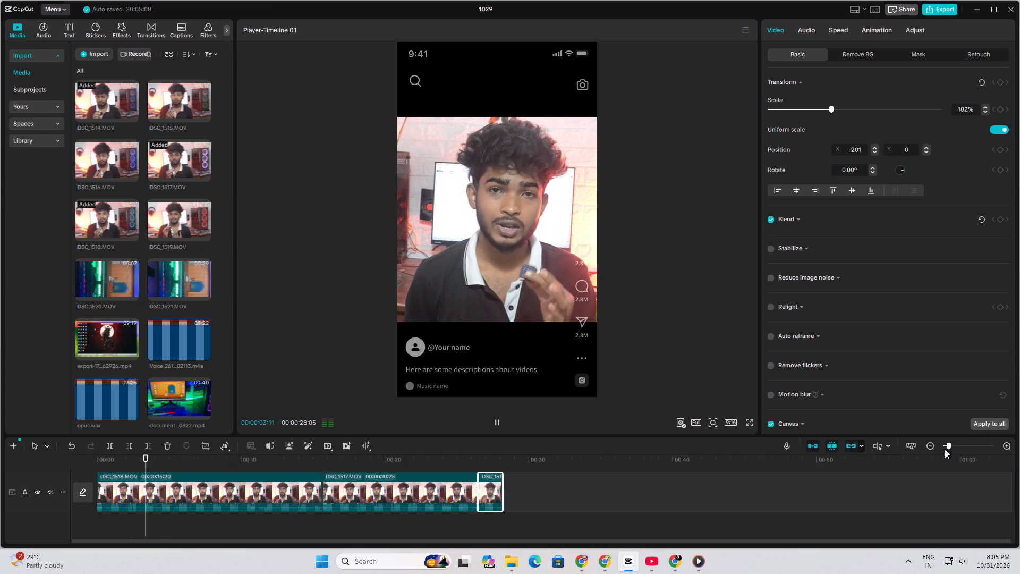
left_click_drag(324, 492, 105, 500)
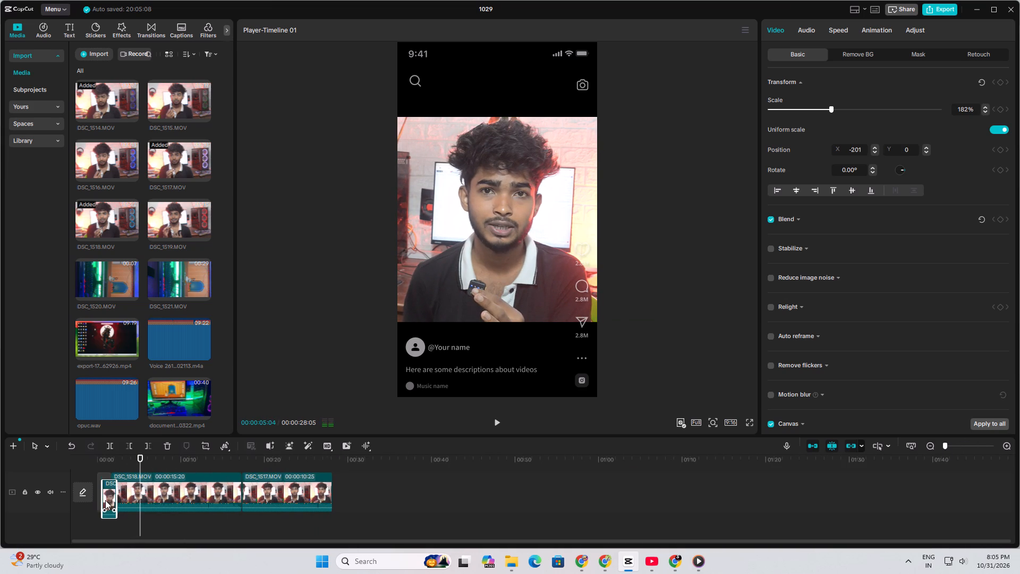
left_click_drag(105, 500, 95, 501)
Check the framing of the opening DSC_1514.MOV clip in playback and shift it horizontally to X -236.
left_click_drag(138, 462, 39, 481)
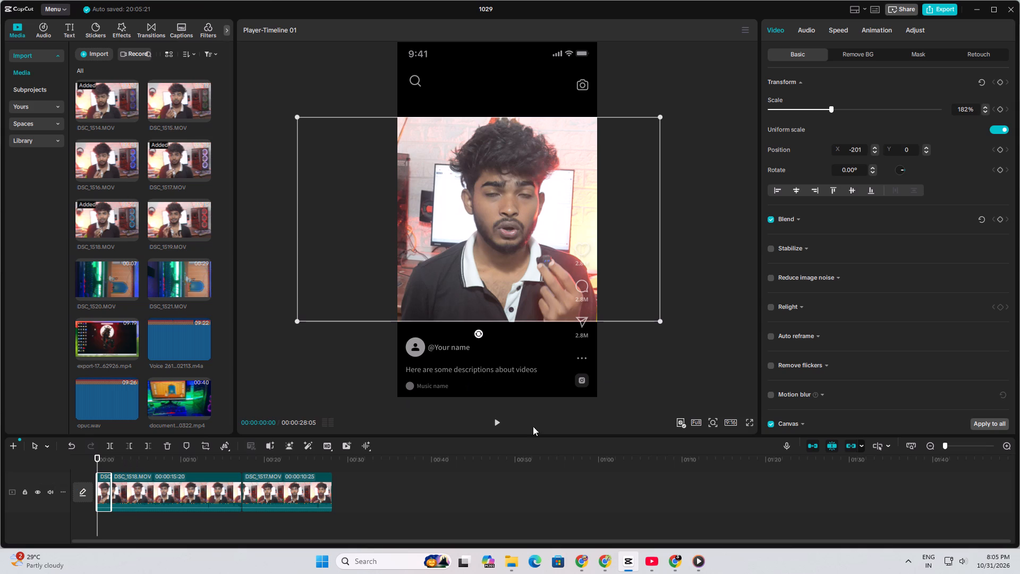
key("space")
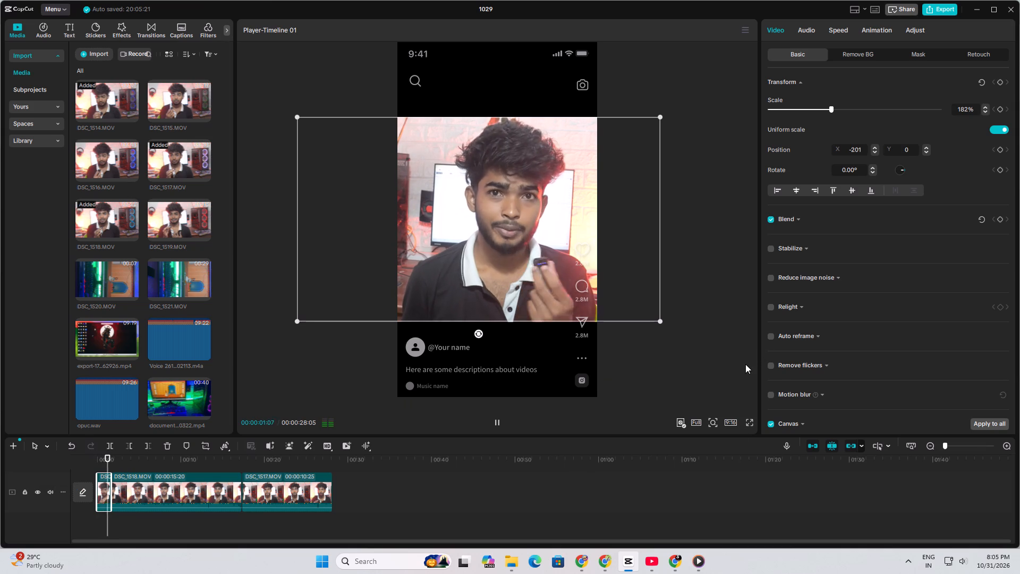
key("space")
left_click_drag(944, 443, 957, 443)
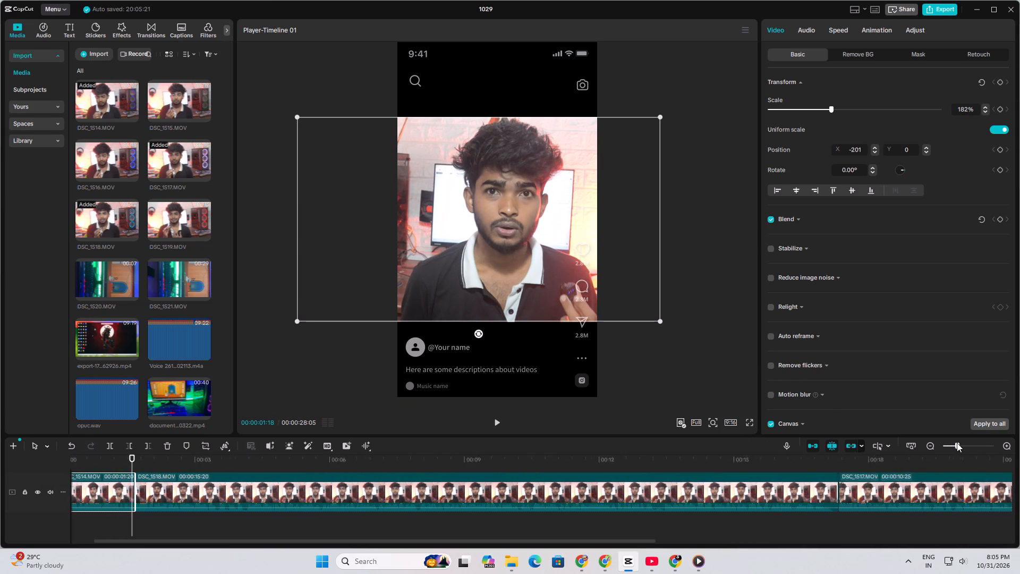
left_click_drag(957, 443, 954, 444)
left_click(604, 305)
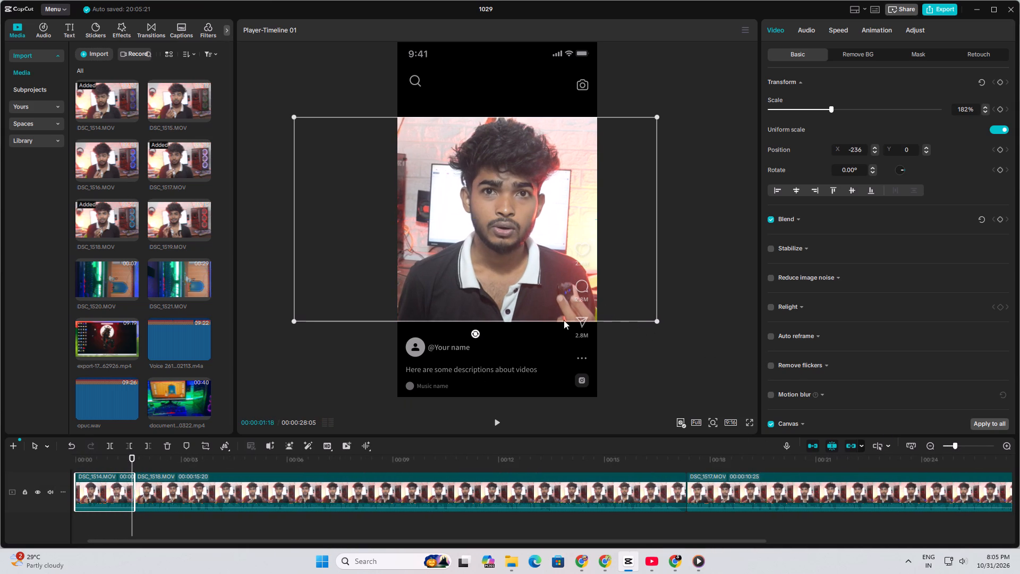
Play the timeline from the start through to the end to review the edit with its new opening clip.
left_click_drag(132, 461, 31, 479)
key("space")
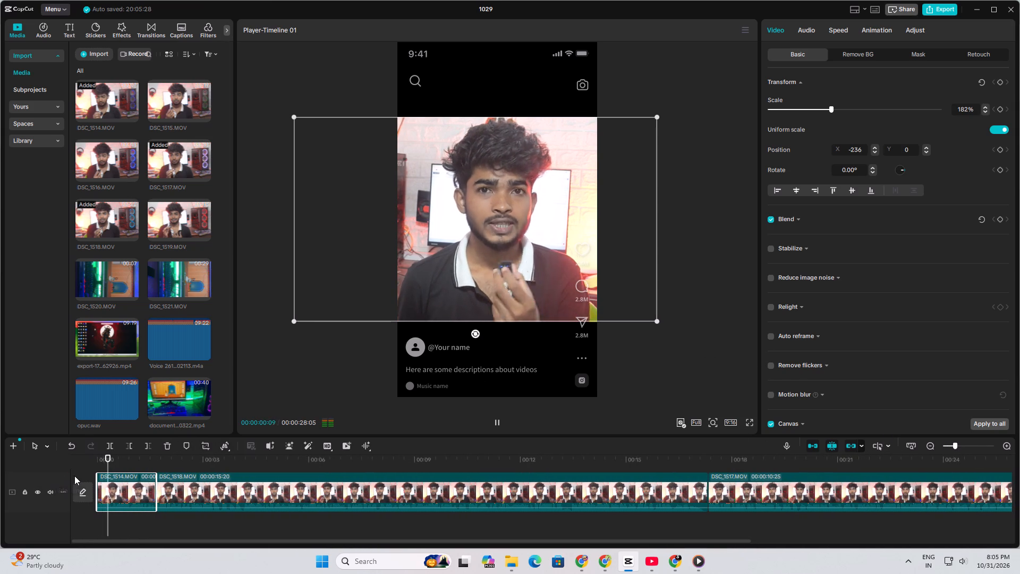
key("space")
left_click_drag(152, 460, 115, 466)
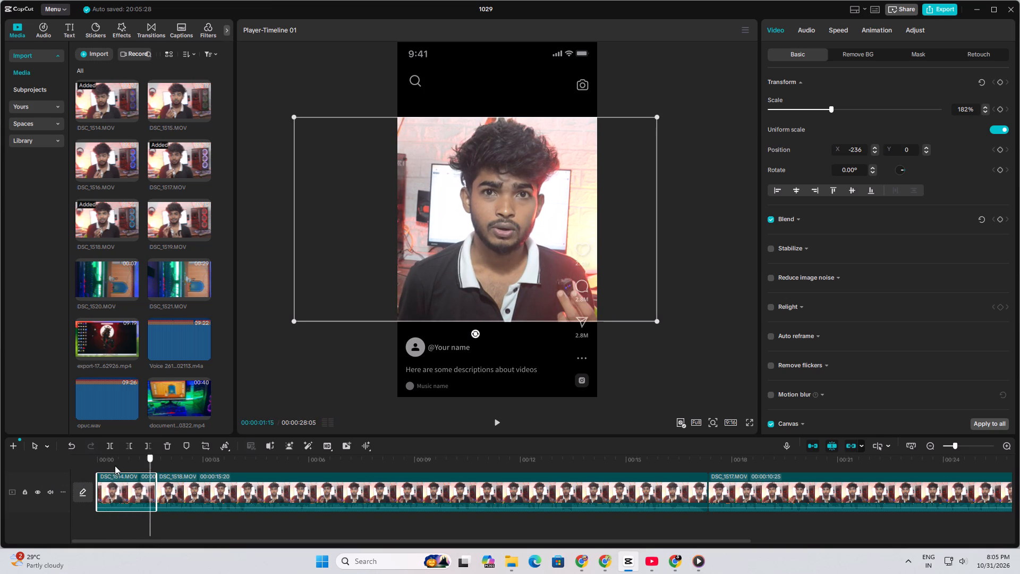
left_click_drag(115, 466, 44, 479)
key("space")
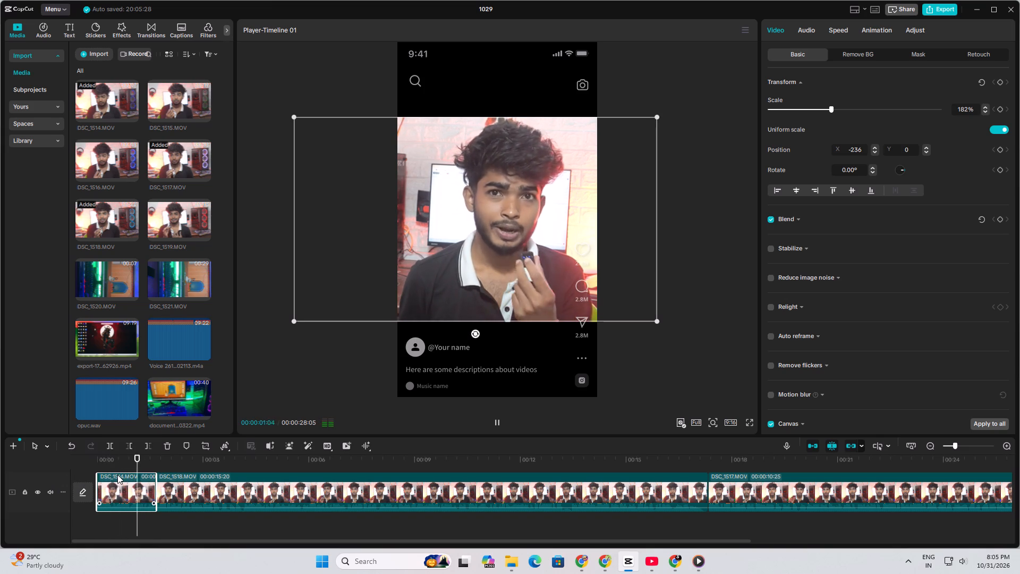
left_click(215, 504)
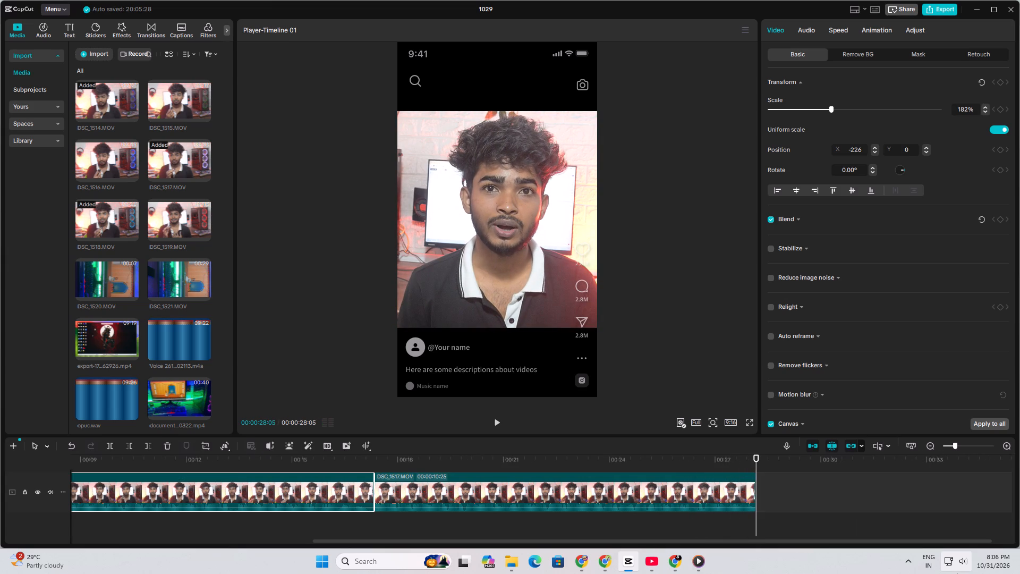
Minimize CapCut and the open windows behind it.
left_click(972, 6)
left_click(957, 18)
left_click(957, 8)
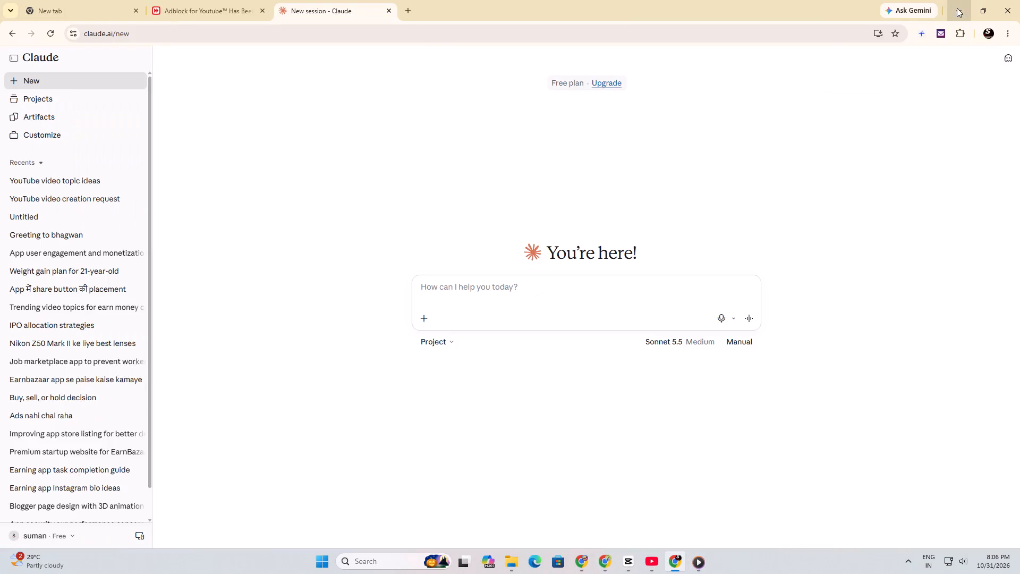
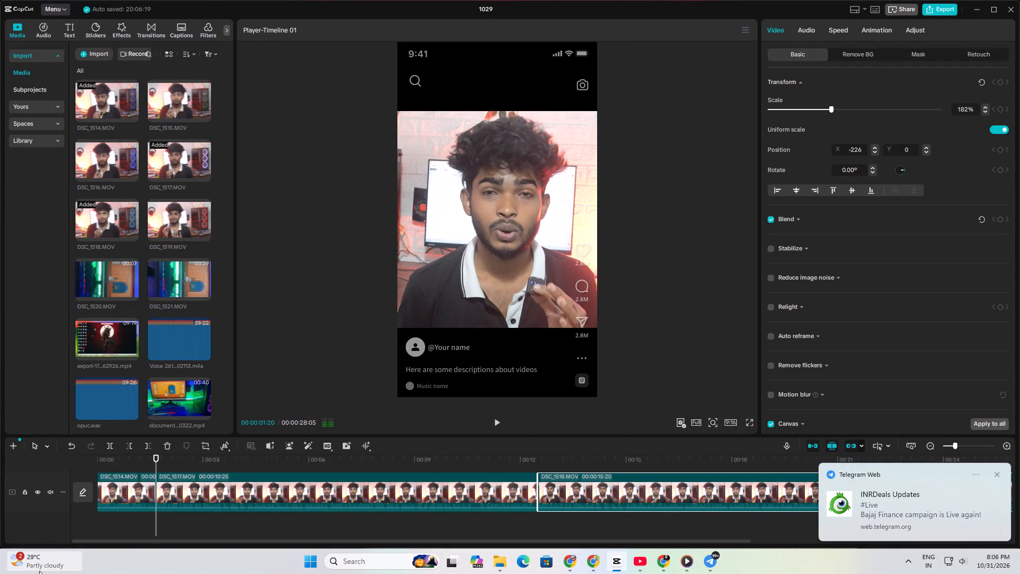
Replay the timeline from the very start to review the opening DSC_1514.MOV clip and its cut into DSC_1517.MOV.
left_click_drag(153, 460, 2, 491)
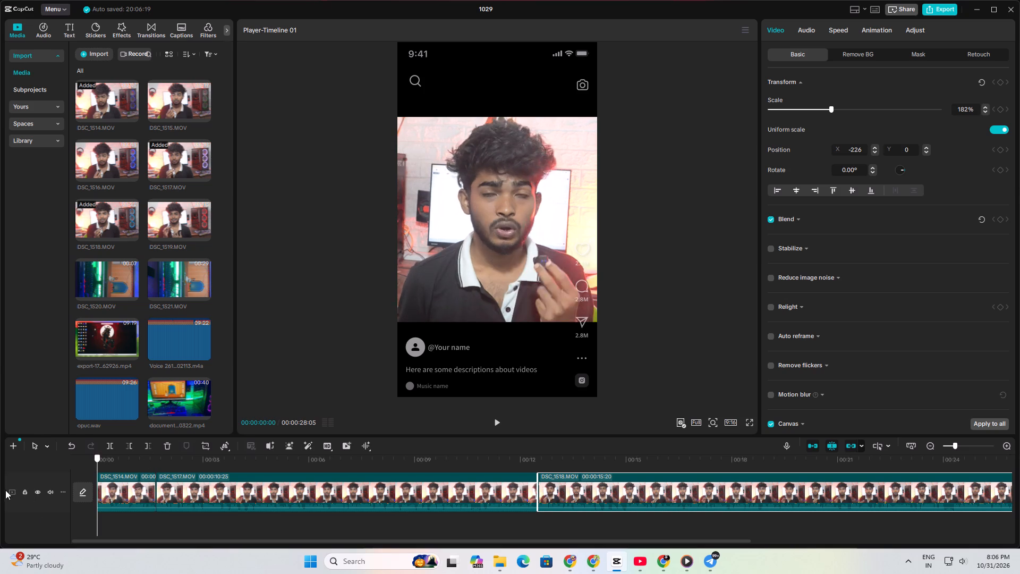
key("space")
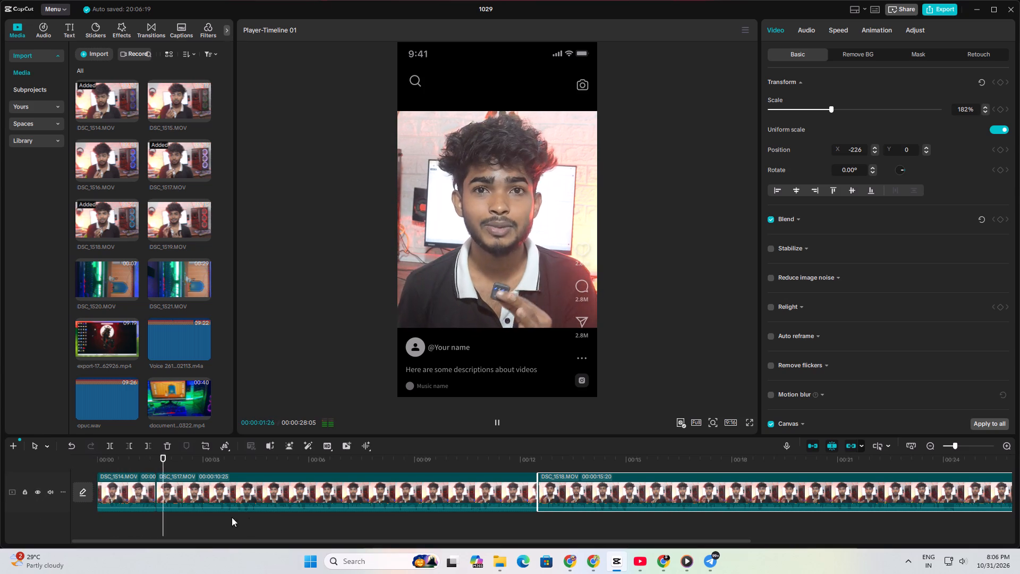
key("space")
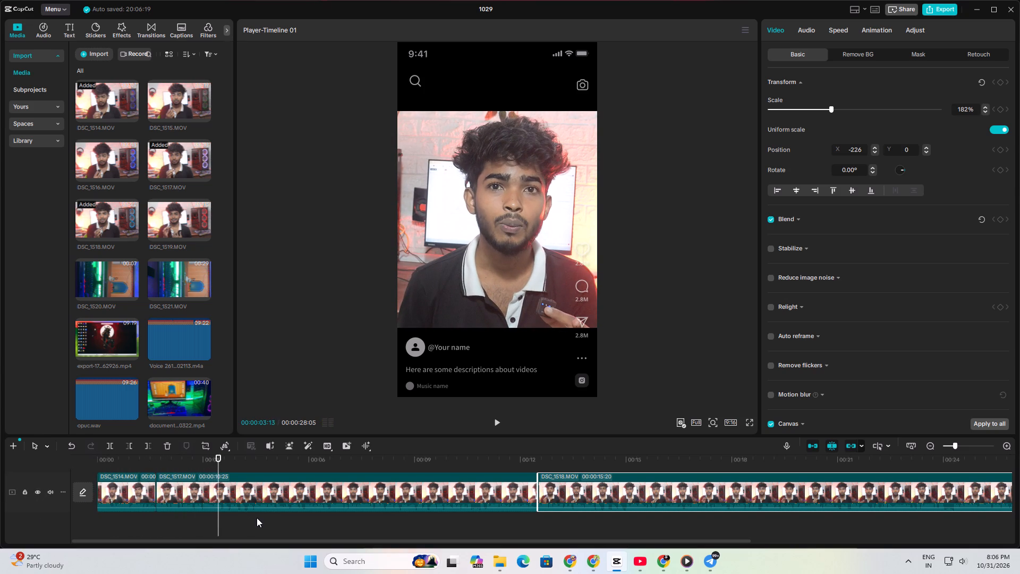
key("space")
scroll(959, 563, "up", 2)
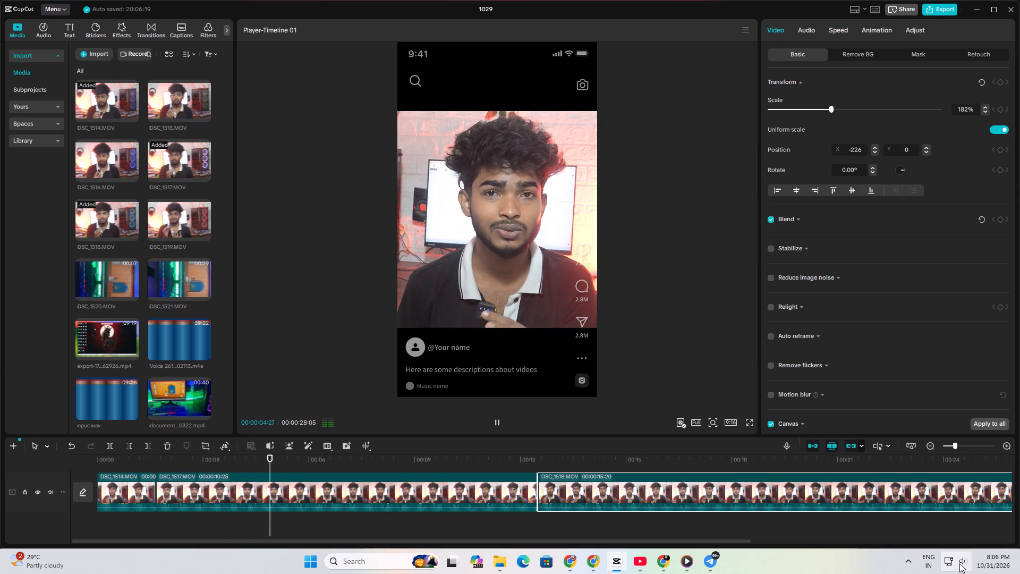
left_click(954, 446)
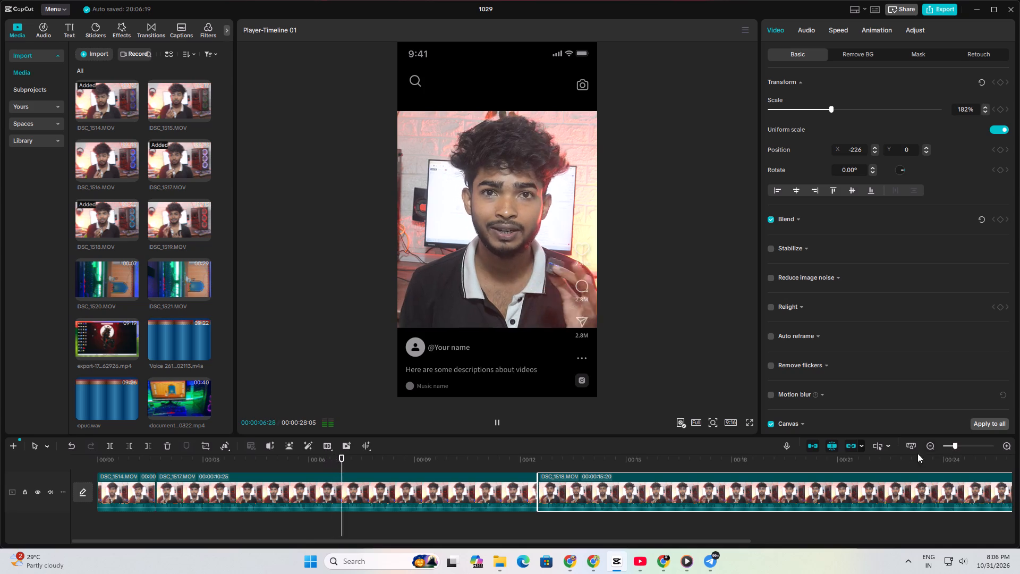
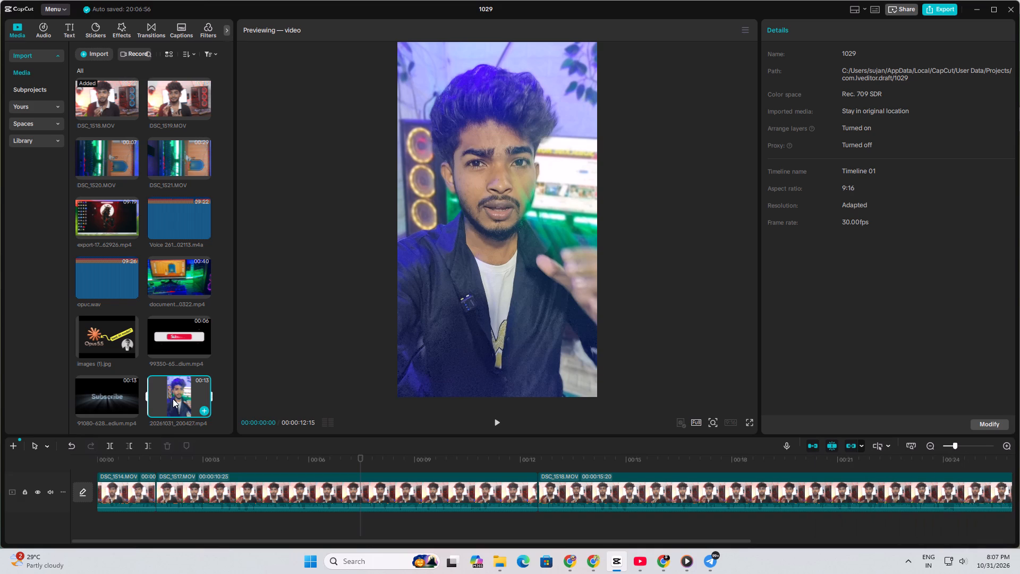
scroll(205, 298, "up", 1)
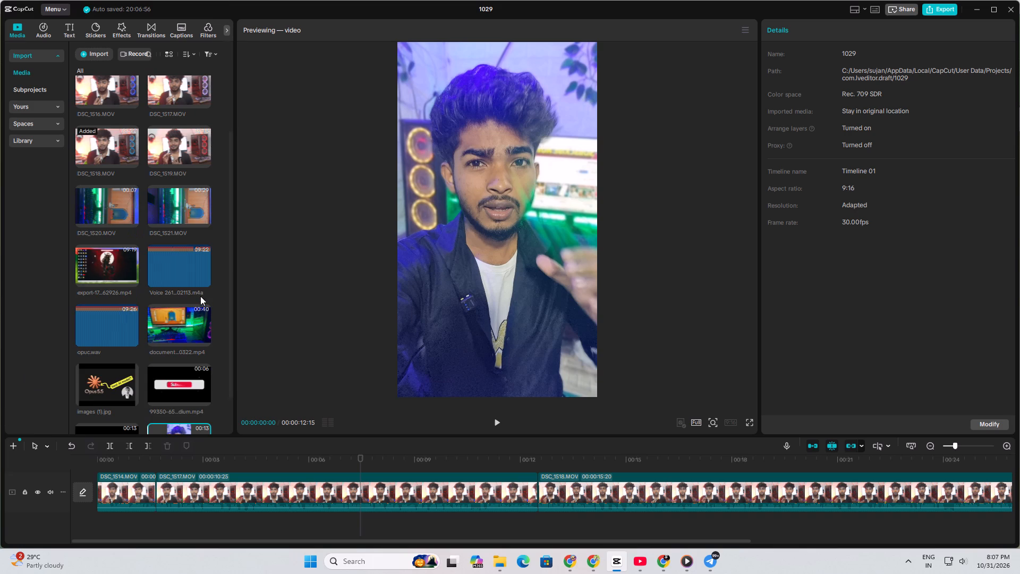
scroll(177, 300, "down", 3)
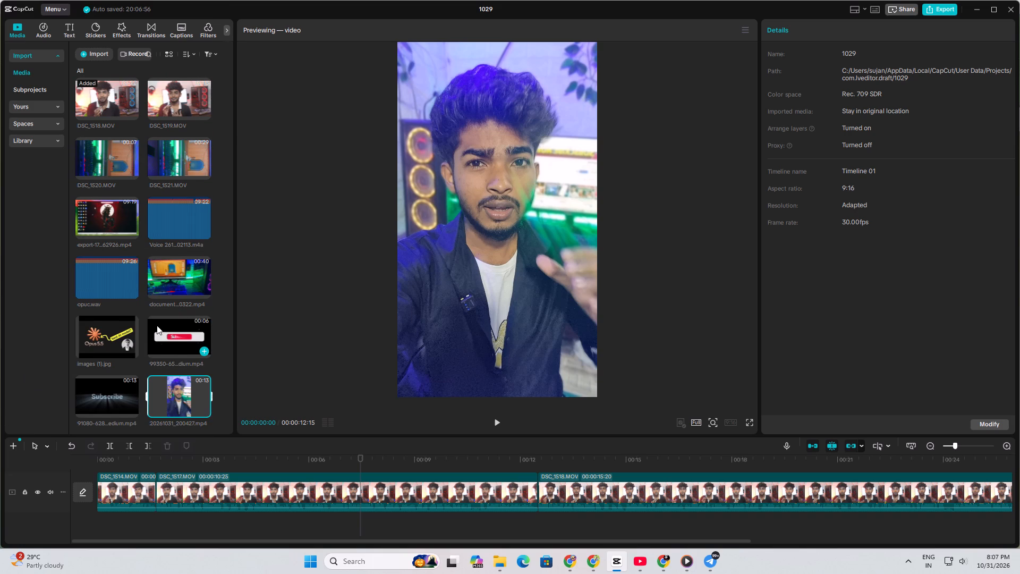
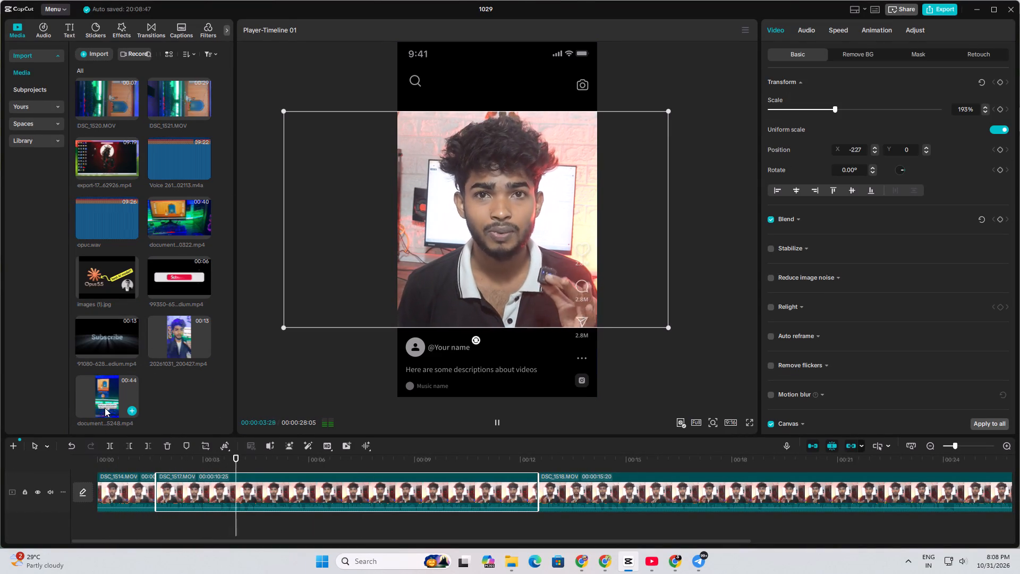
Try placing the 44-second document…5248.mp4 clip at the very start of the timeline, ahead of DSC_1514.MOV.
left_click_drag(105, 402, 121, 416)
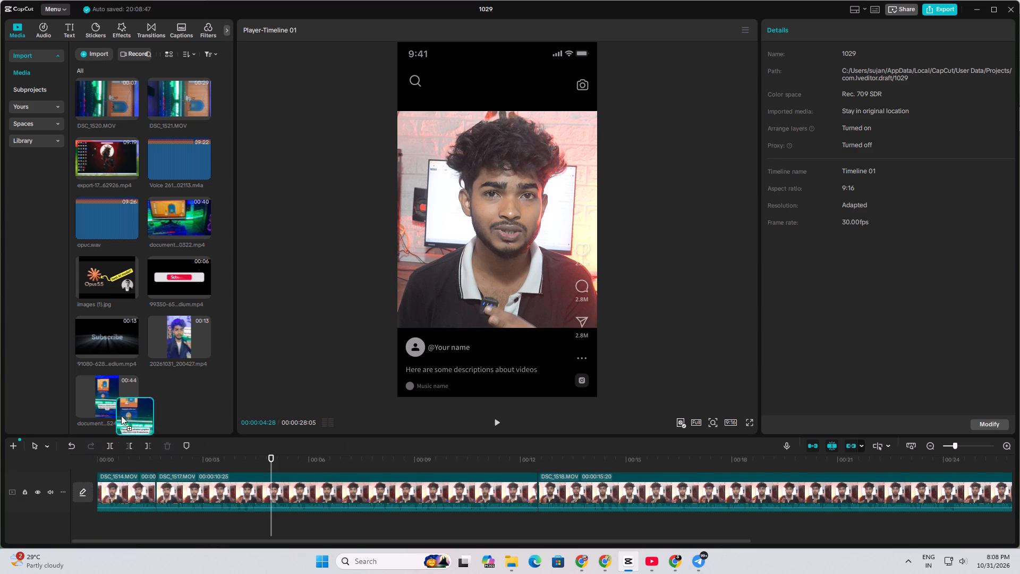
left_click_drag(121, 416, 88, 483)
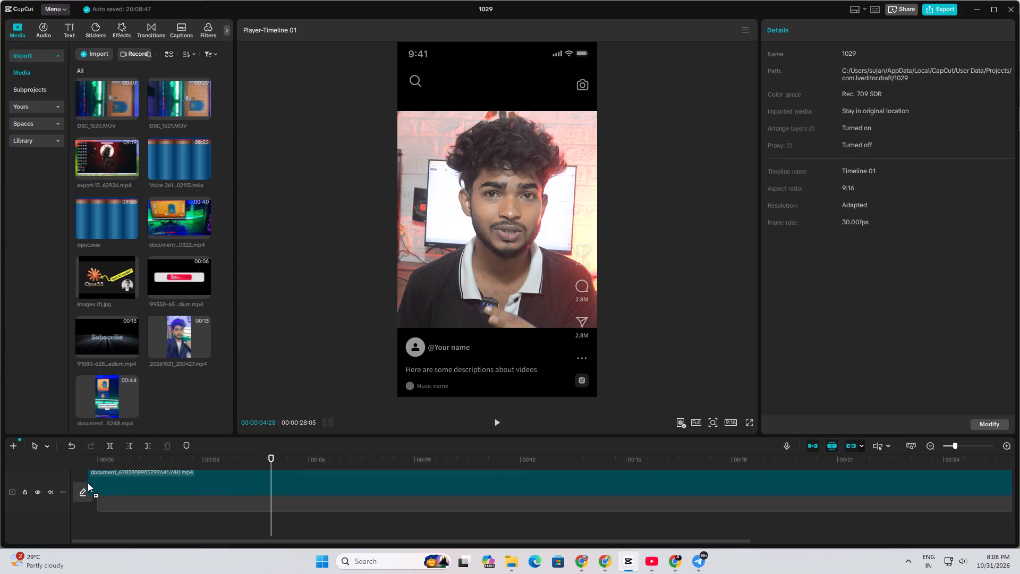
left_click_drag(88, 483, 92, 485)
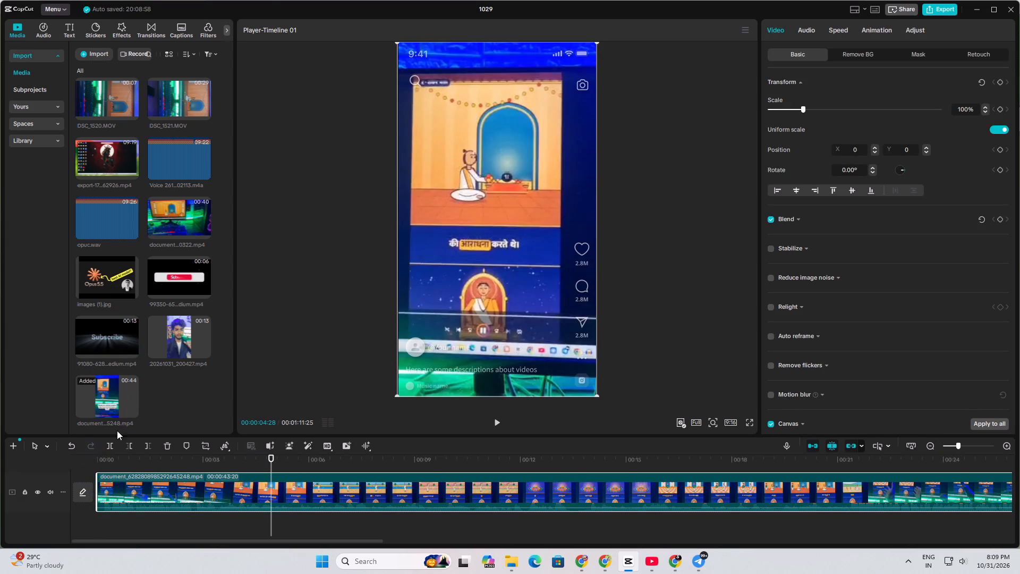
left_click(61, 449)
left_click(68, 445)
Insert the document…5248.mp4 clip into the main track at the cut between DSC_1514.MOV and DSC_1517.MOV.
left_click_drag(270, 459, 205, 475)
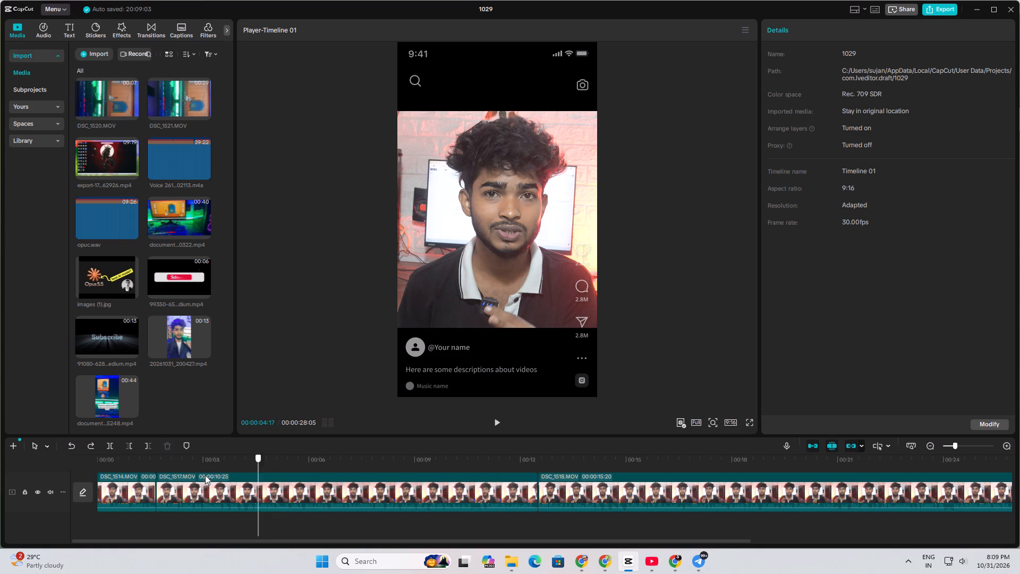
left_click_drag(205, 475, 156, 480)
left_click_drag(112, 403, 162, 480)
Play the beginning of the inserted document…5248.mp4 clip, pause it and view the paused frame in full screen.
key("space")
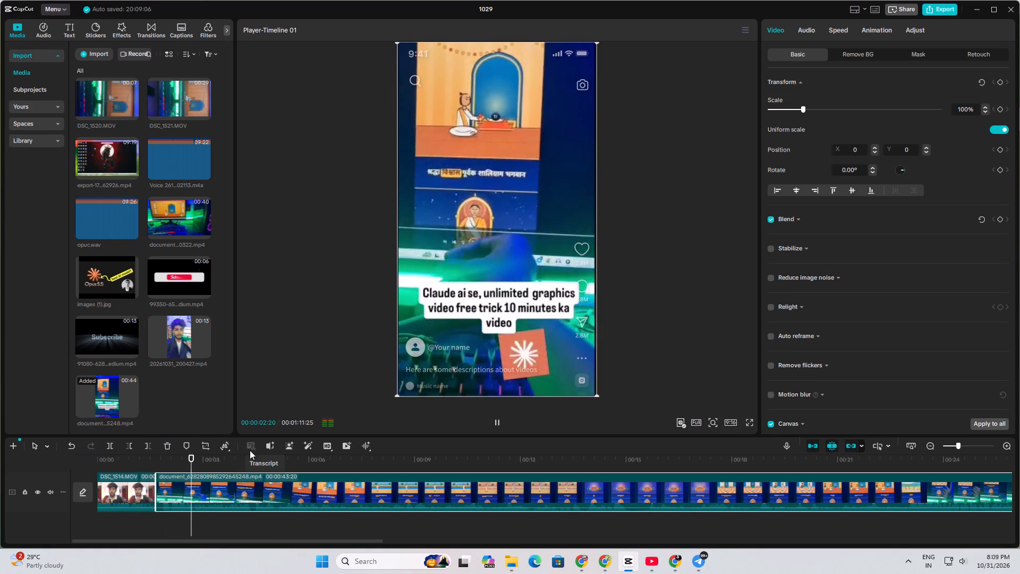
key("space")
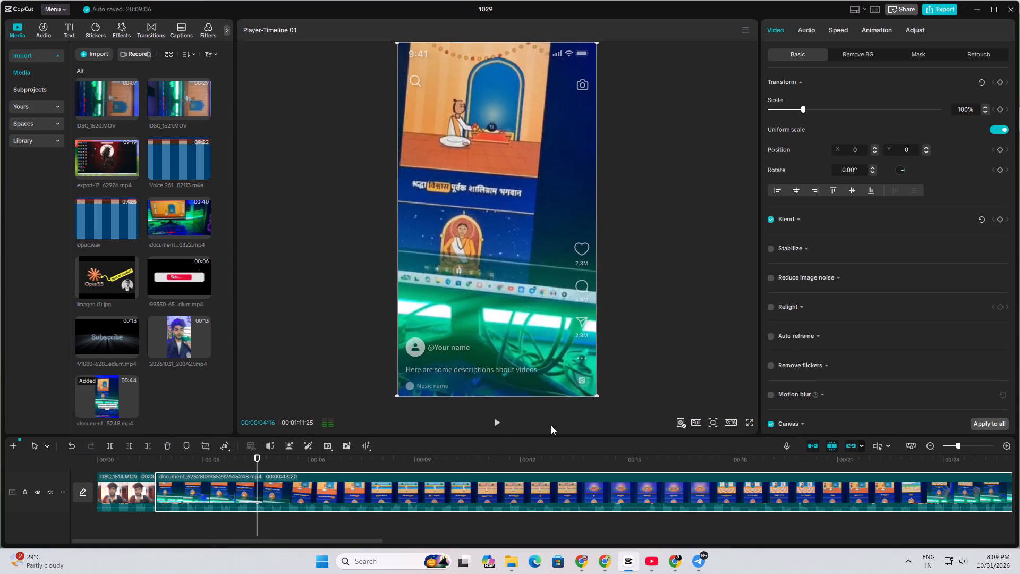
left_click(750, 423)
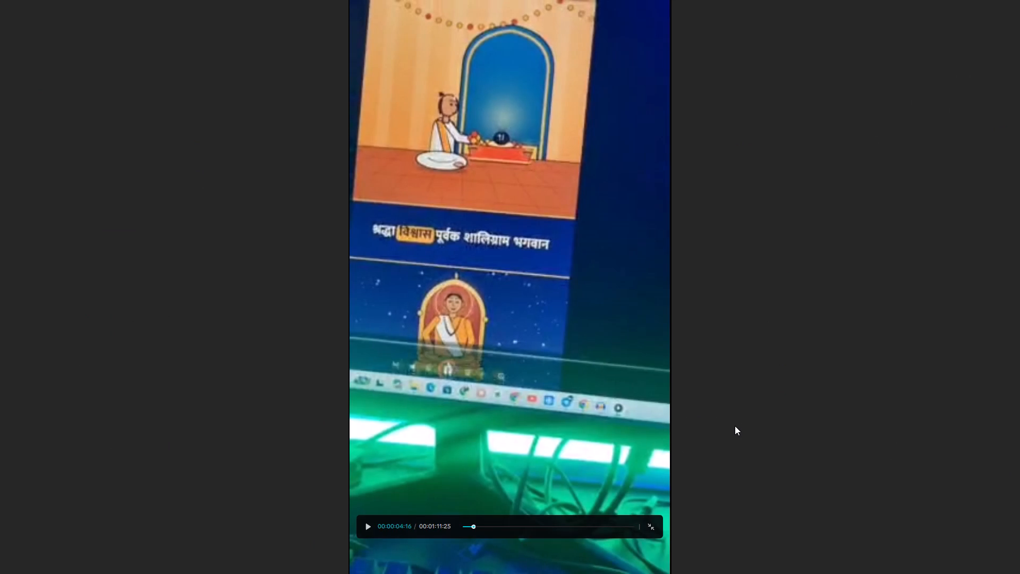
Leave the full-screen preview and undo the insertion of the 43-second document video after the DSC_1514.MOV clip.
key("Escape")
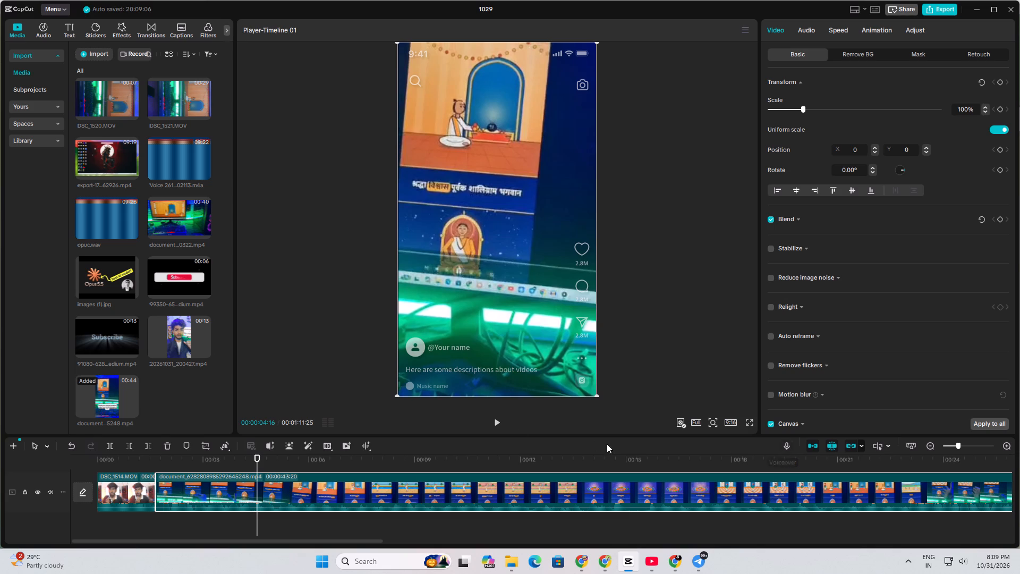
left_click(75, 448)
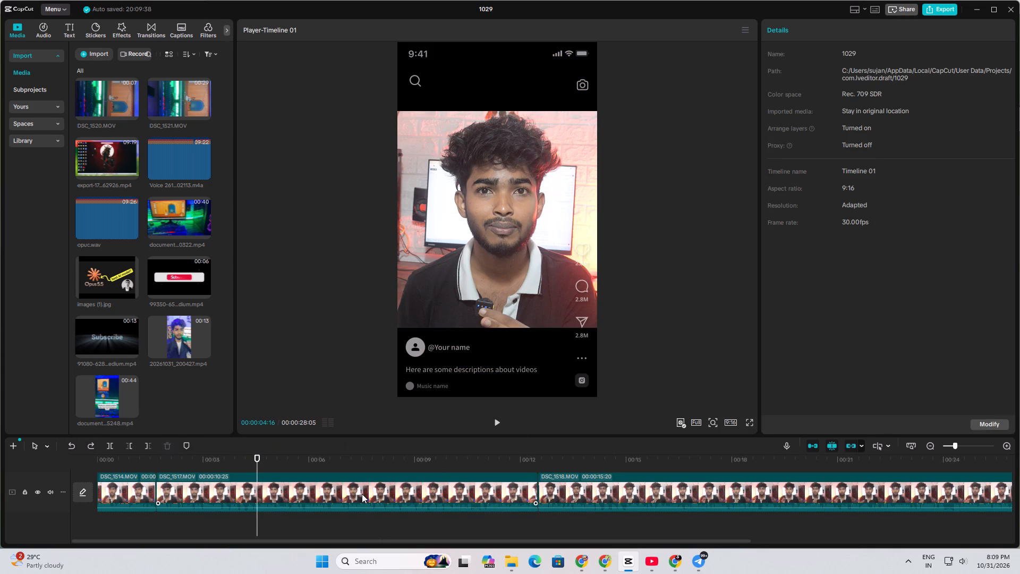
Play the talking-head cut through to its end, then replay it from the start to review the clips.
left_click(362, 494)
left_click(497, 422)
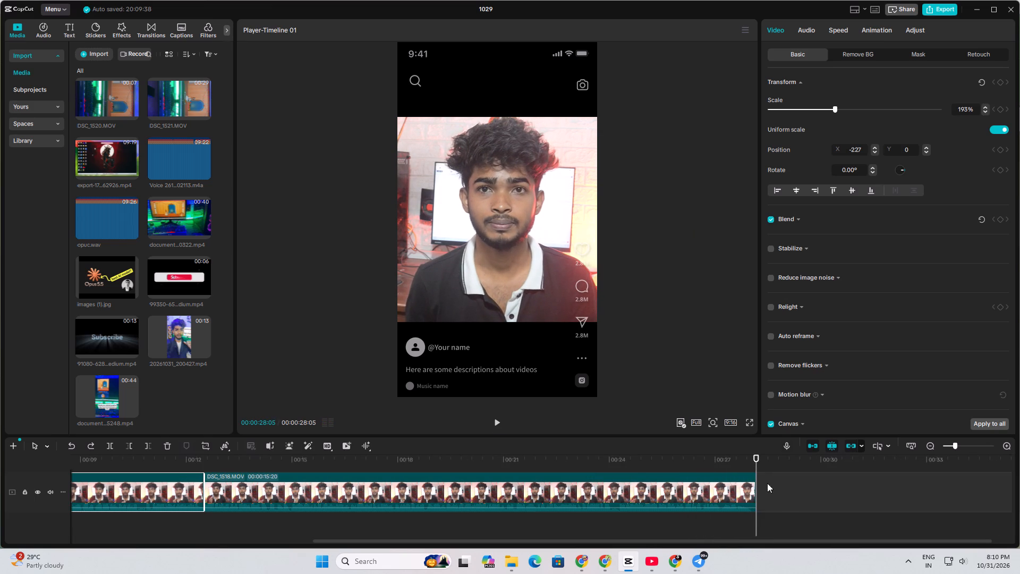
left_click_drag(758, 465, 0, 462)
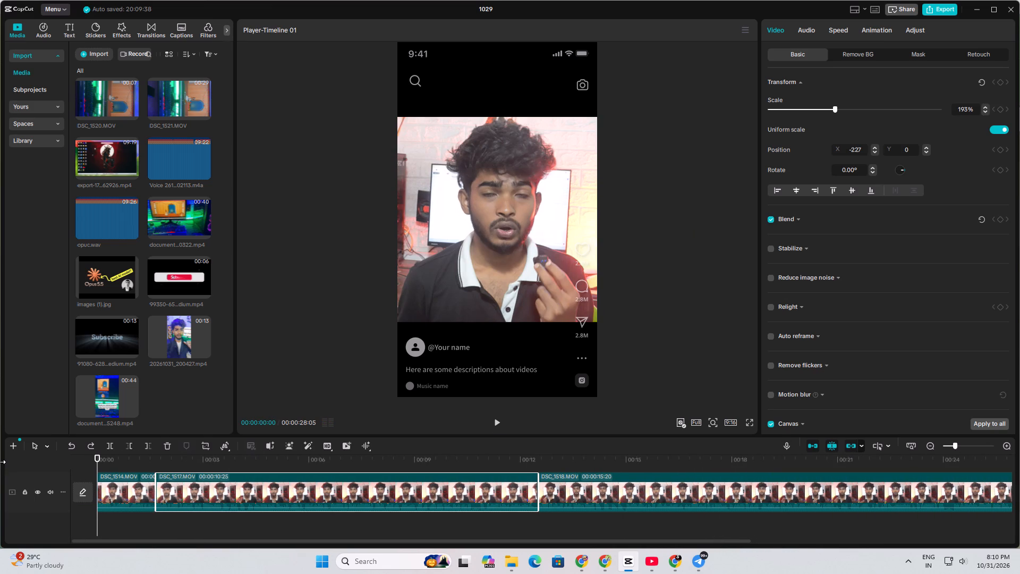
key("space")
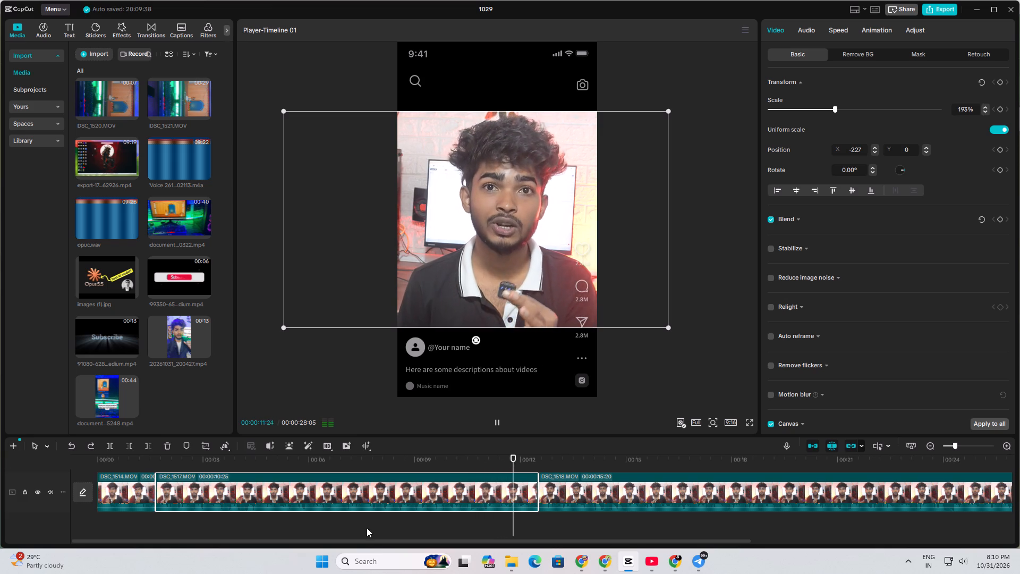
Delete the DSC_1518.MOV clip from the end of the timeline.
left_click(601, 507)
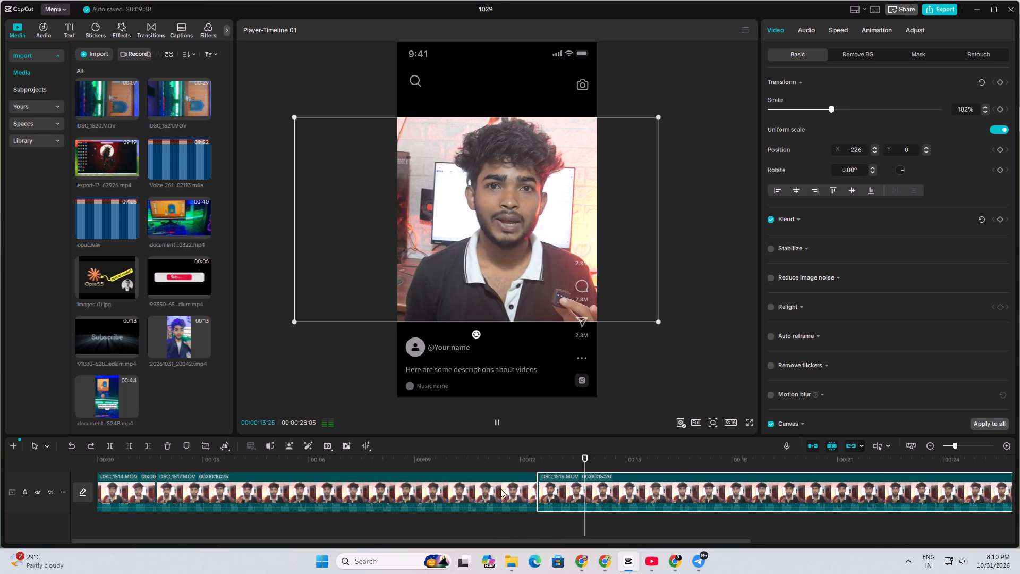
left_click(171, 444)
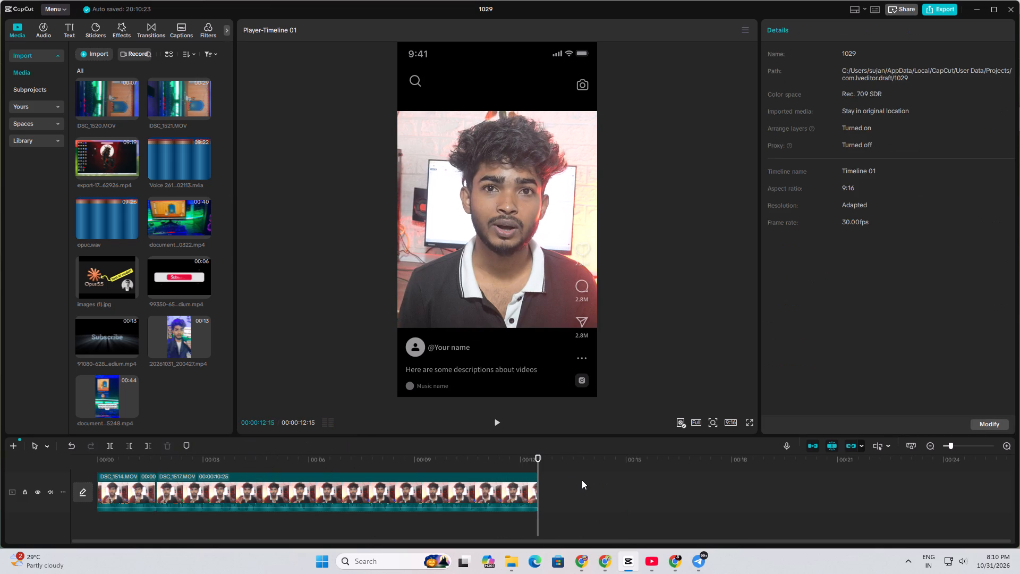
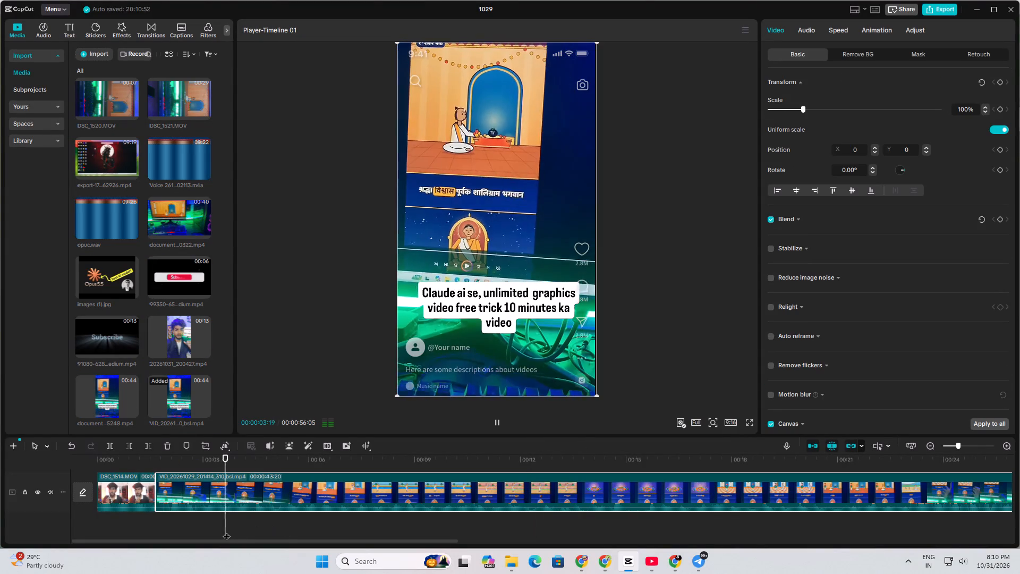
Pause the preview and briefly check the YouTube window in Chrome before returning to the CapCut timeline.
key("space")
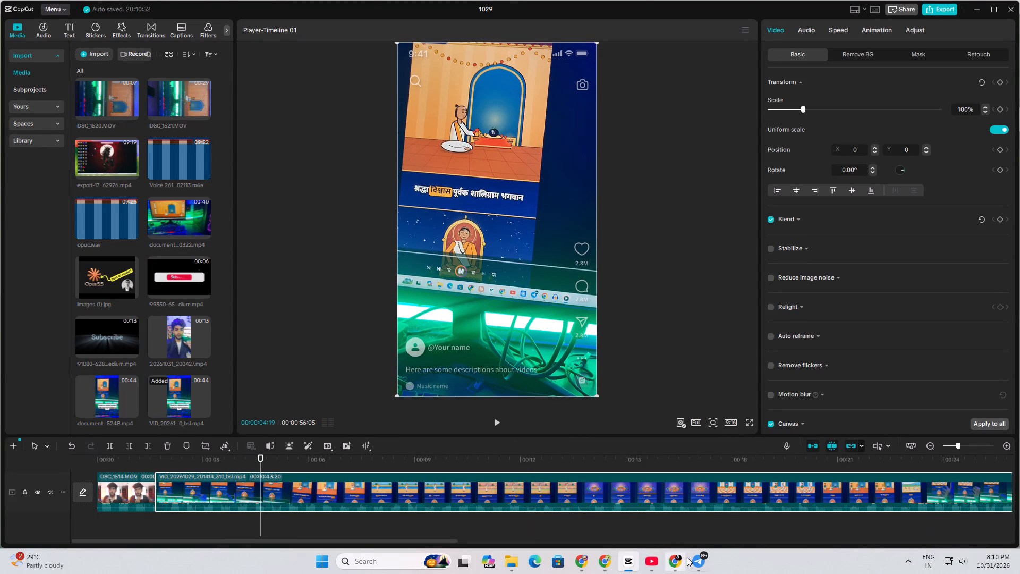
left_click(653, 565)
left_click(452, 246)
left_click(629, 563)
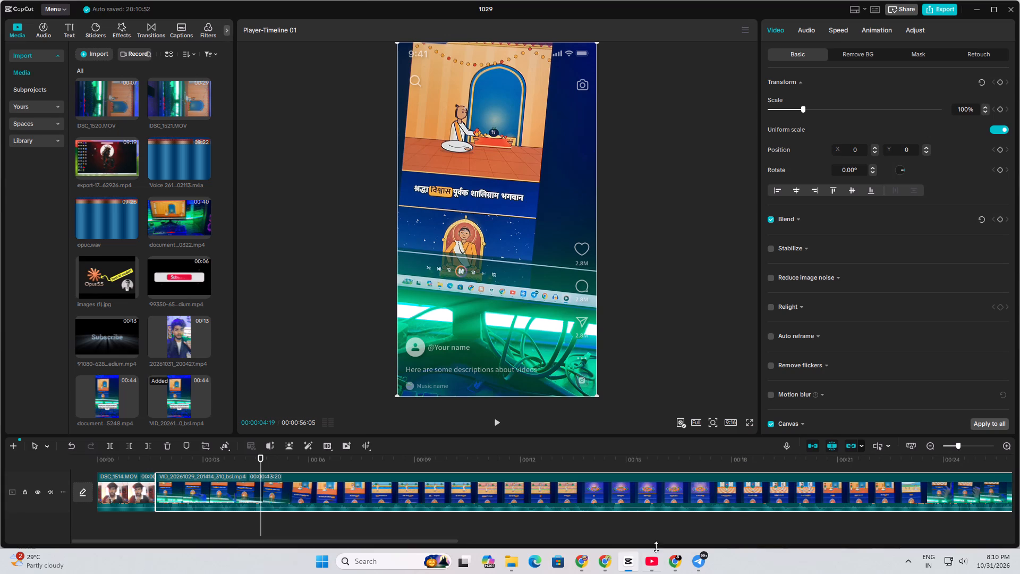
Replay the opening and trim away the start of the VID_20261029 screen-footage clip up to 00:00:04:20.
scroll(971, 567, "up", 6)
key("space")
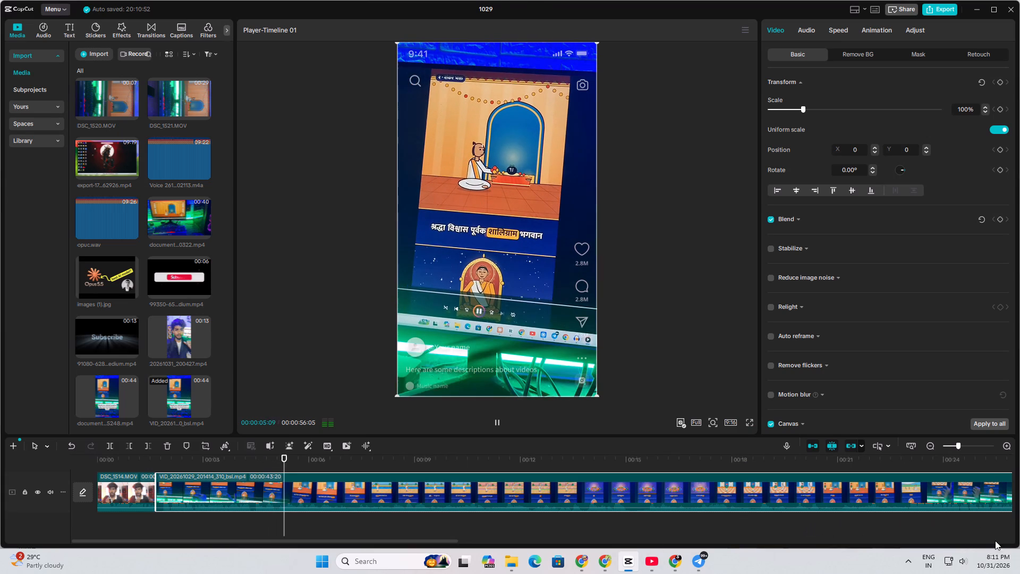
key("space")
scroll(953, 561, "up", 8)
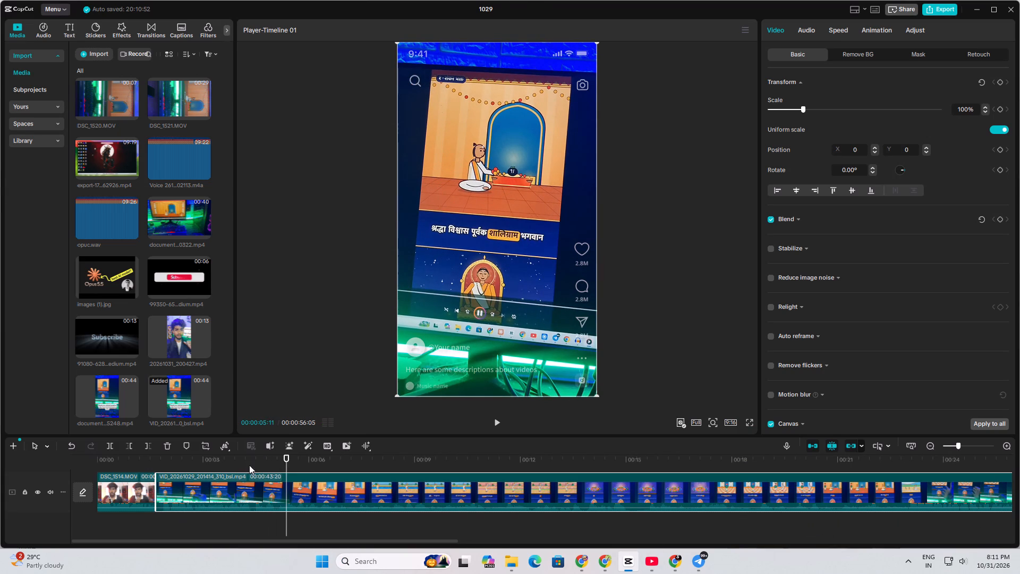
left_click_drag(283, 460, 1, 474)
key("space")
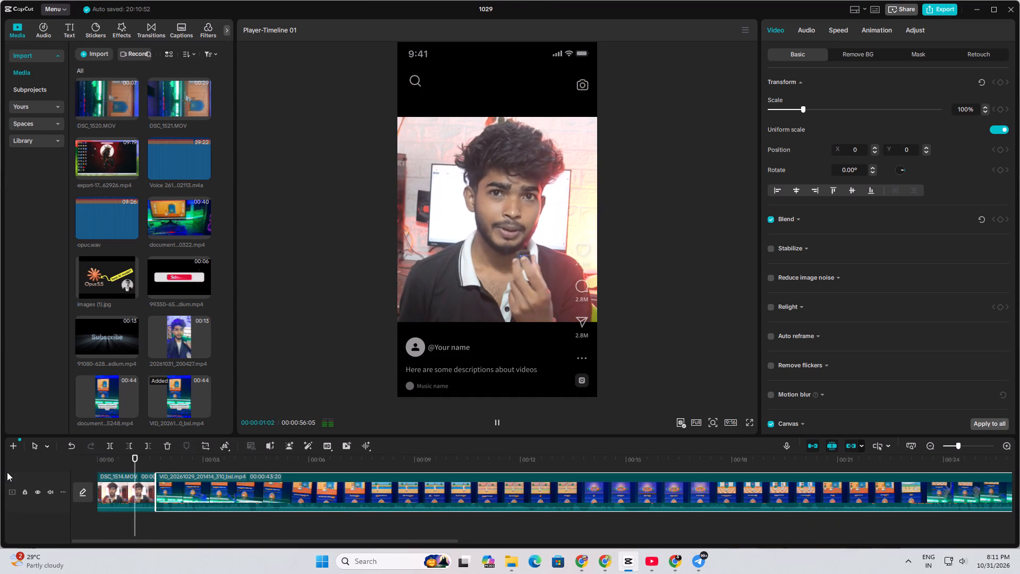
key("space")
key("space")
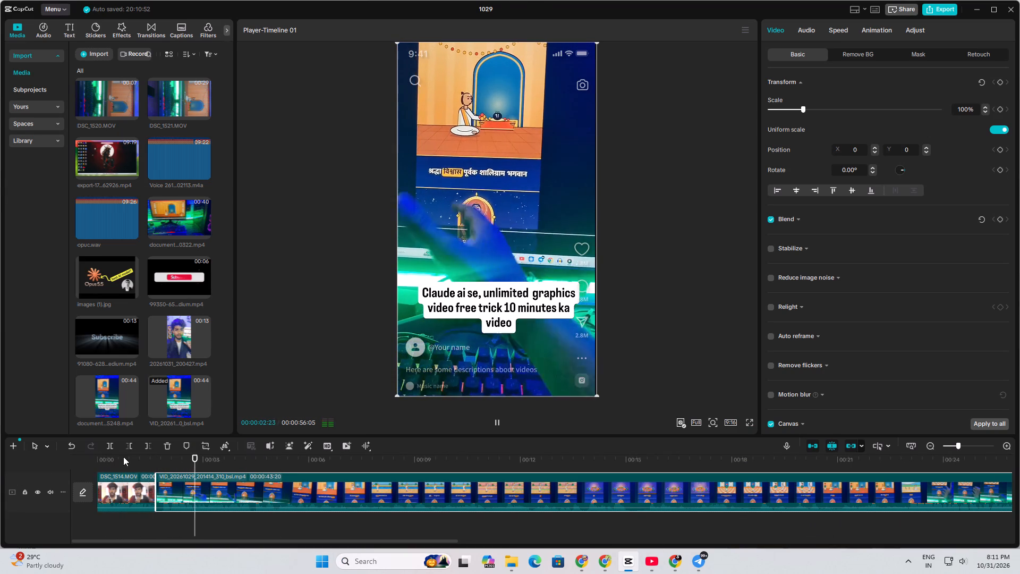
scroll(971, 568, "up", 11)
key("space")
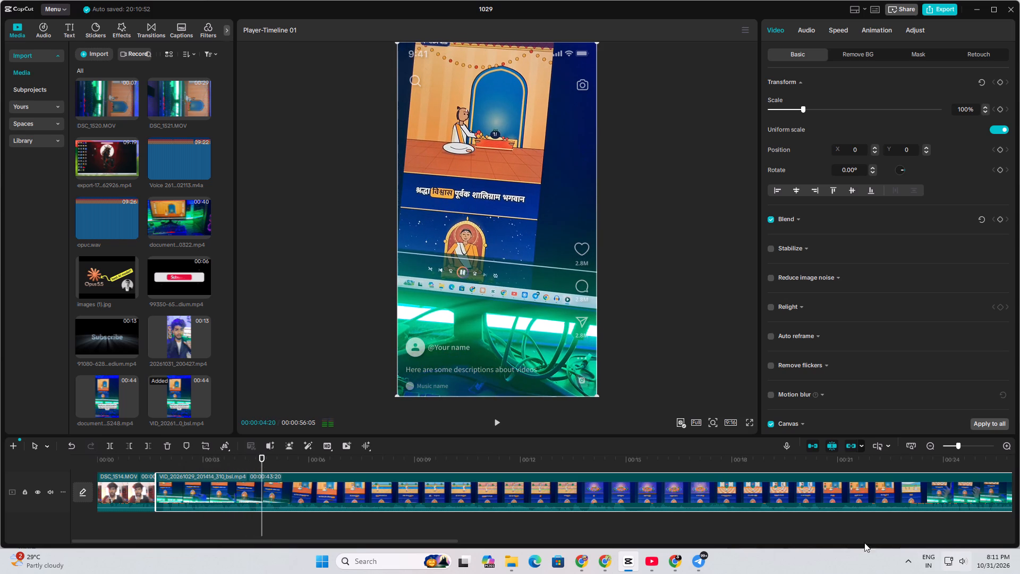
left_click(134, 449)
Play the cut from the start and trim away everything in the VID_20261029 screen-footage clip after 00:00:19:16.
left_click_drag(151, 457, 0, 461)
key("space")
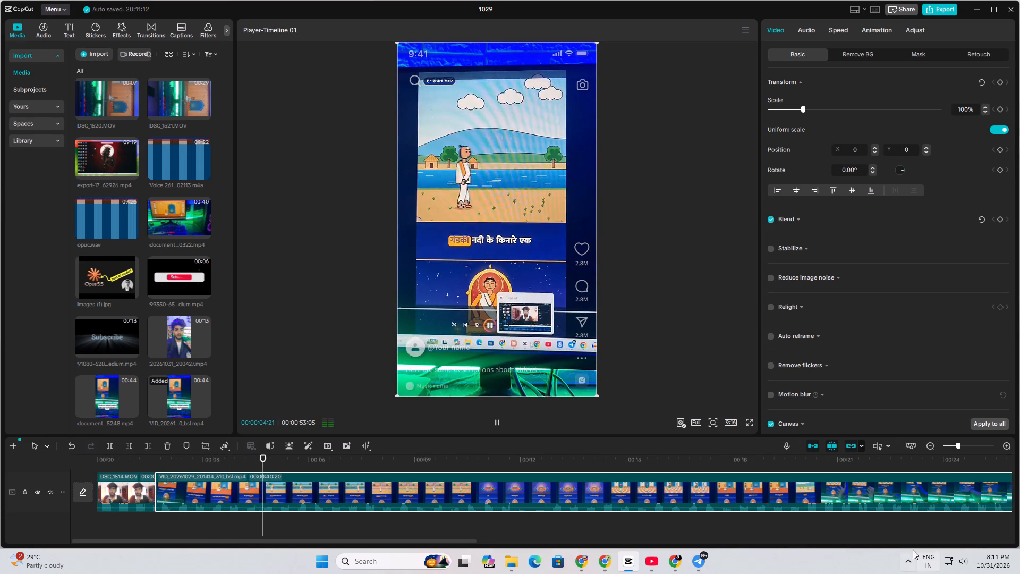
scroll(965, 568, "up", 5)
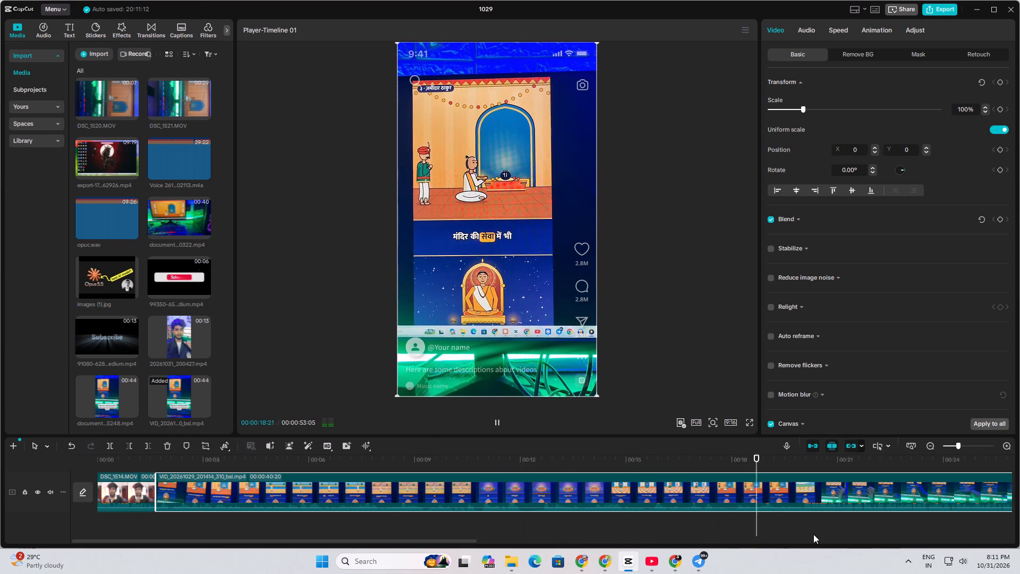
key("space")
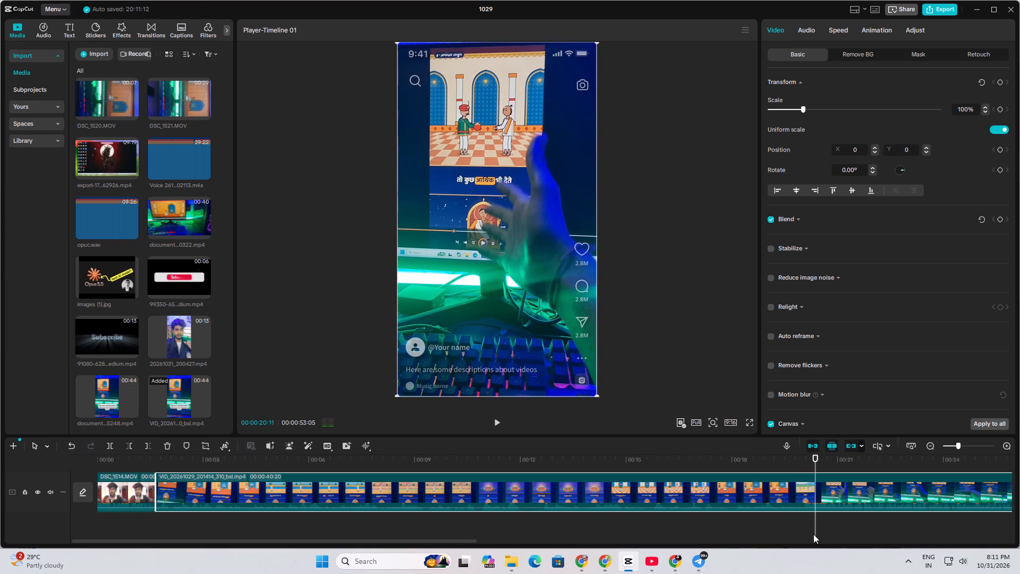
left_click_drag(810, 463, 773, 465)
key("space")
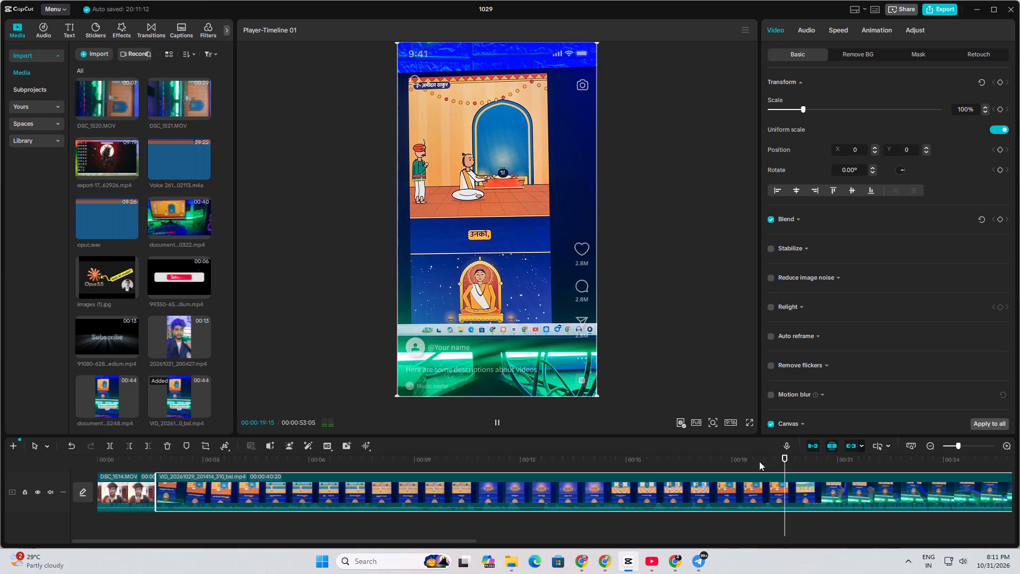
key("space")
left_click(146, 445)
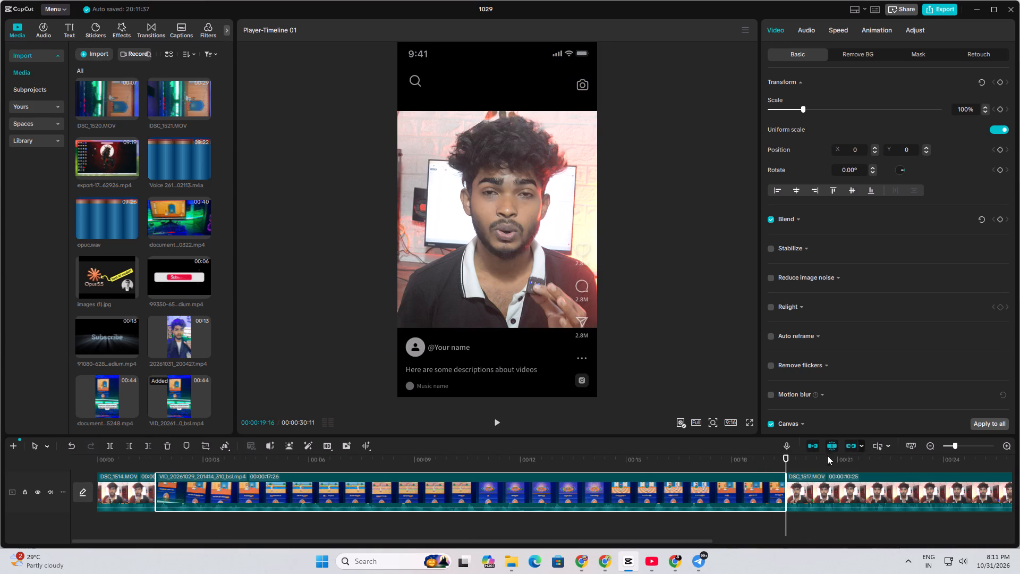
Replay the timeline from the beginning to review the trimmed VID_20261029 clip.
left_click_drag(793, 459, 1, 514)
key("space")
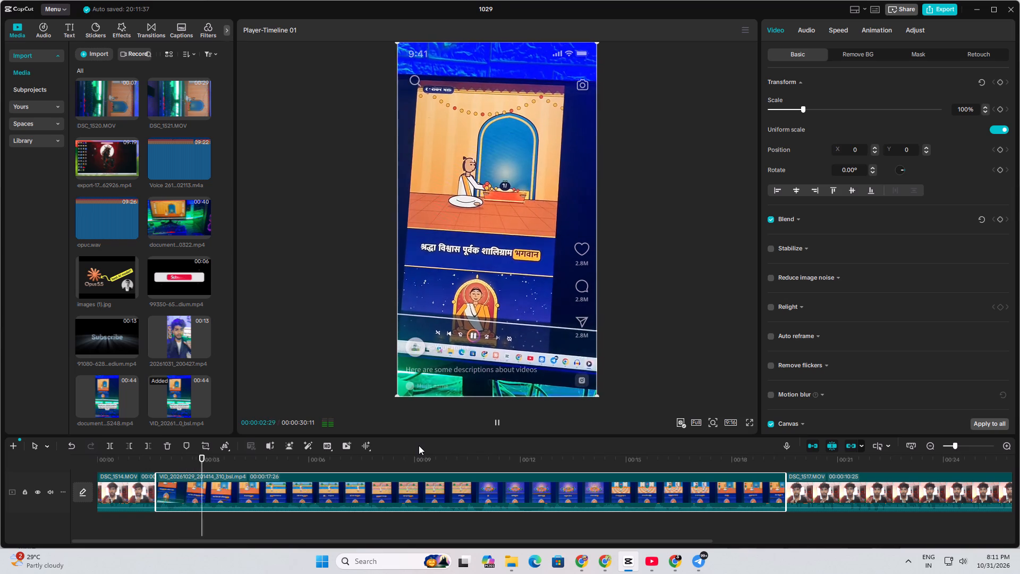
scroll(965, 570, "up", 3)
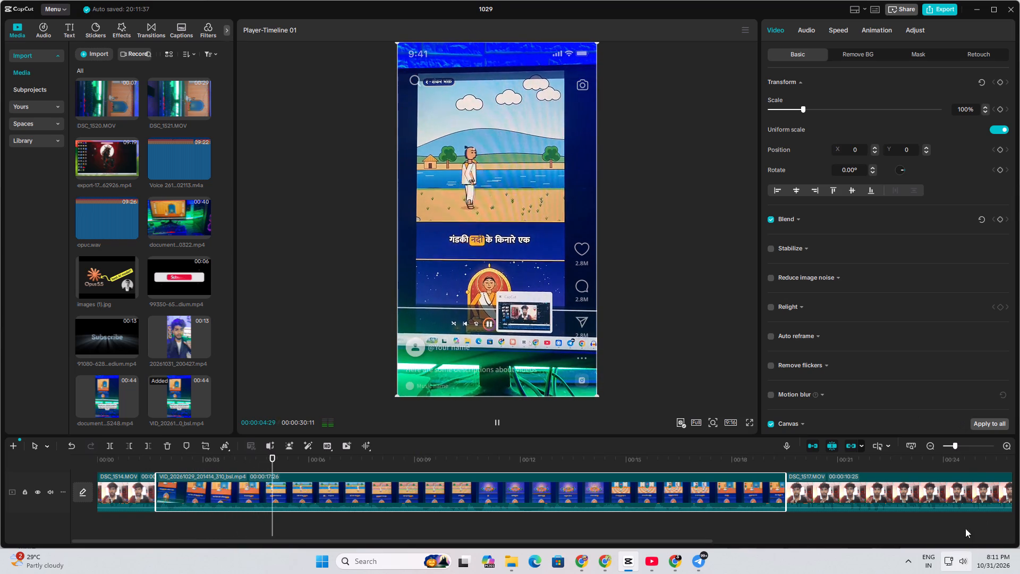
Keep reviewing the playback of the trimmed VID_20261029 screen-footage clip towards its cut to DSC_1517.
left_click(950, 446)
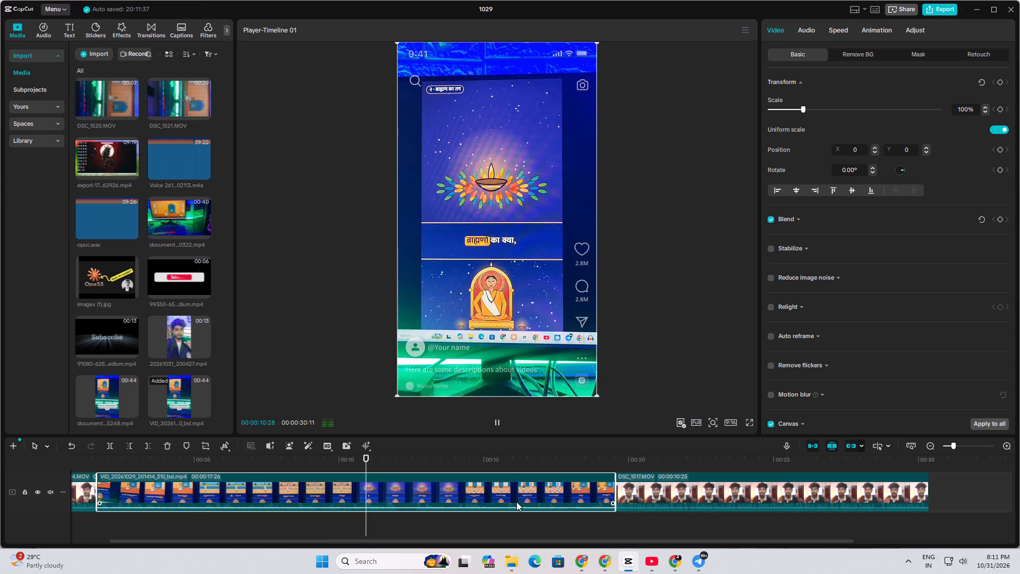
left_click_drag(516, 508, 522, 506)
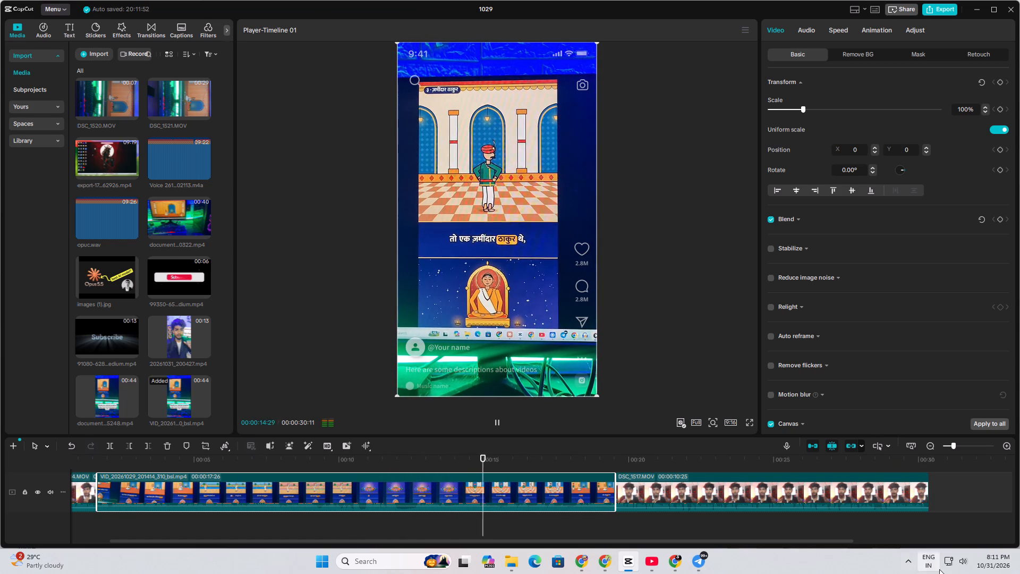
scroll(957, 561, "down", 6)
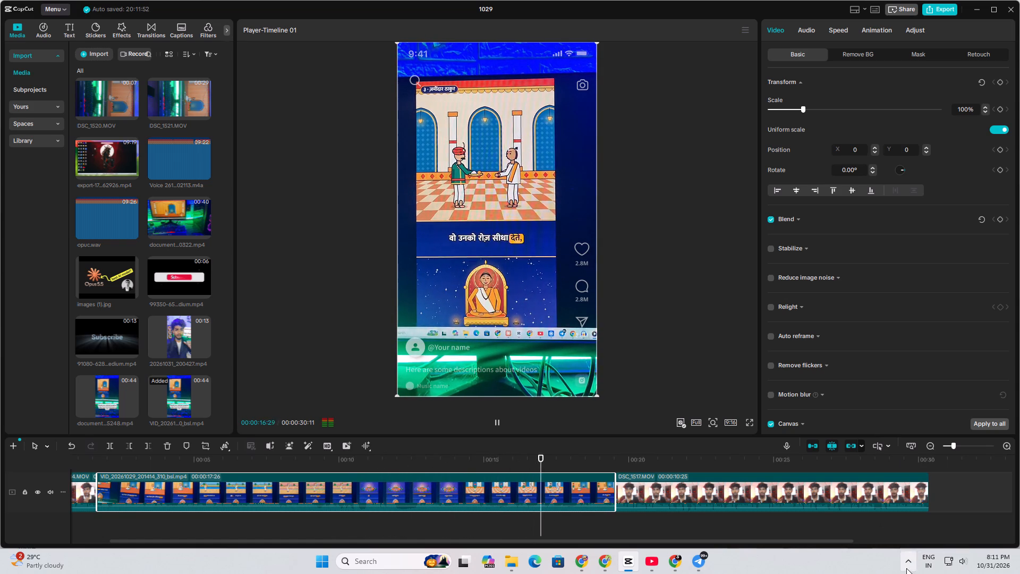
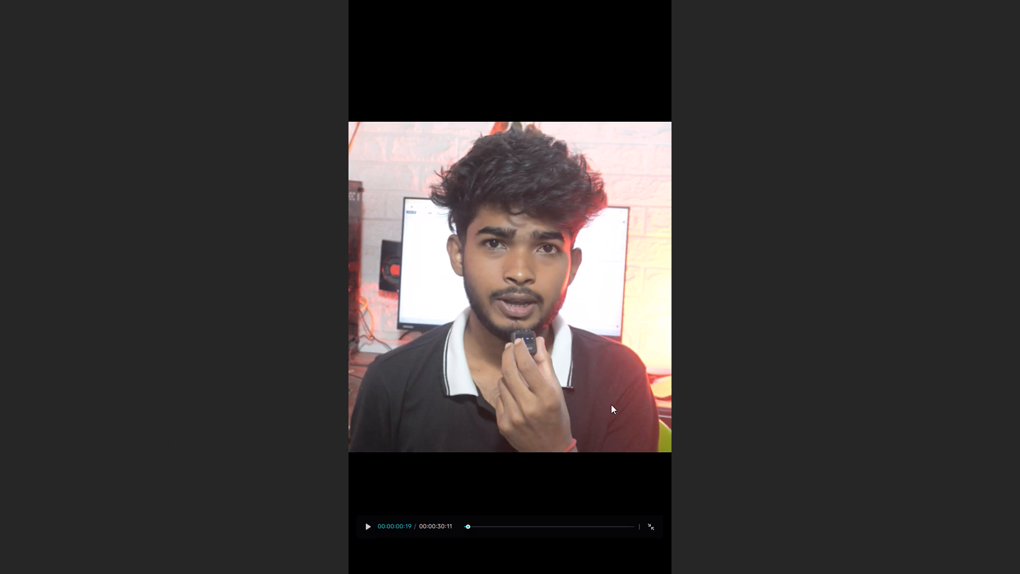
key("grave")
left_click(653, 526)
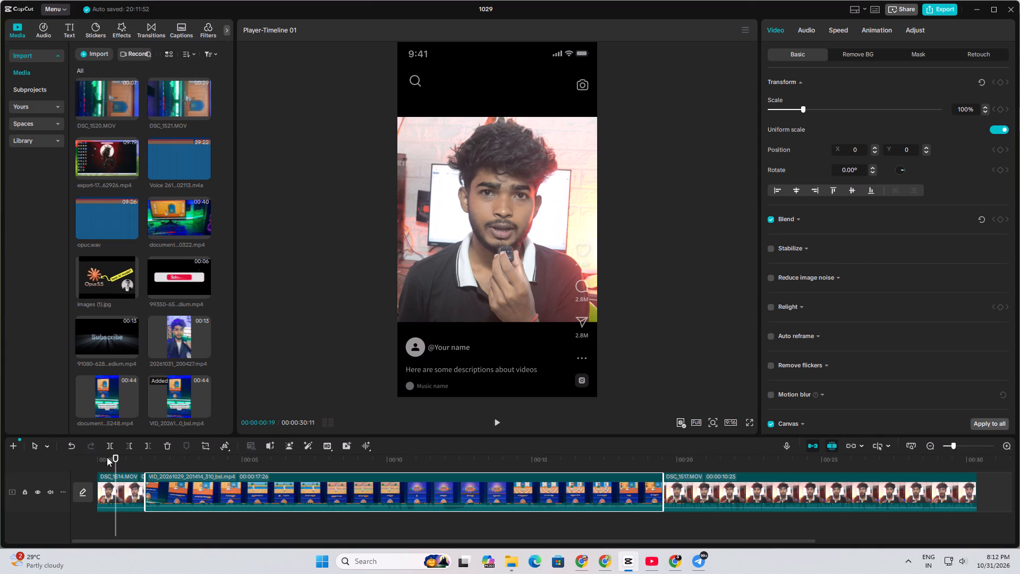
left_click_drag(111, 461, 27, 463)
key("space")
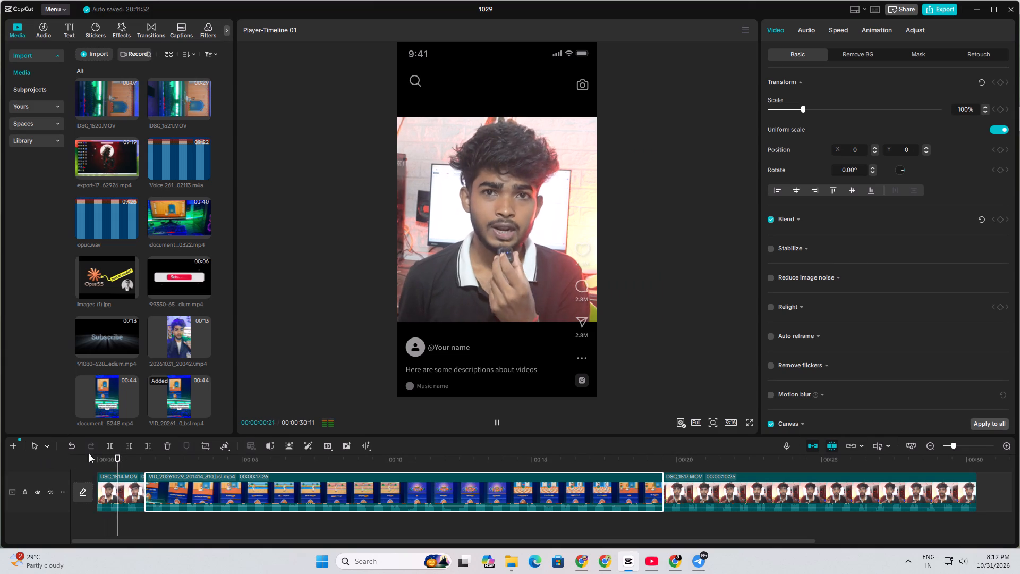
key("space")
left_click_drag(156, 457, 0, 466)
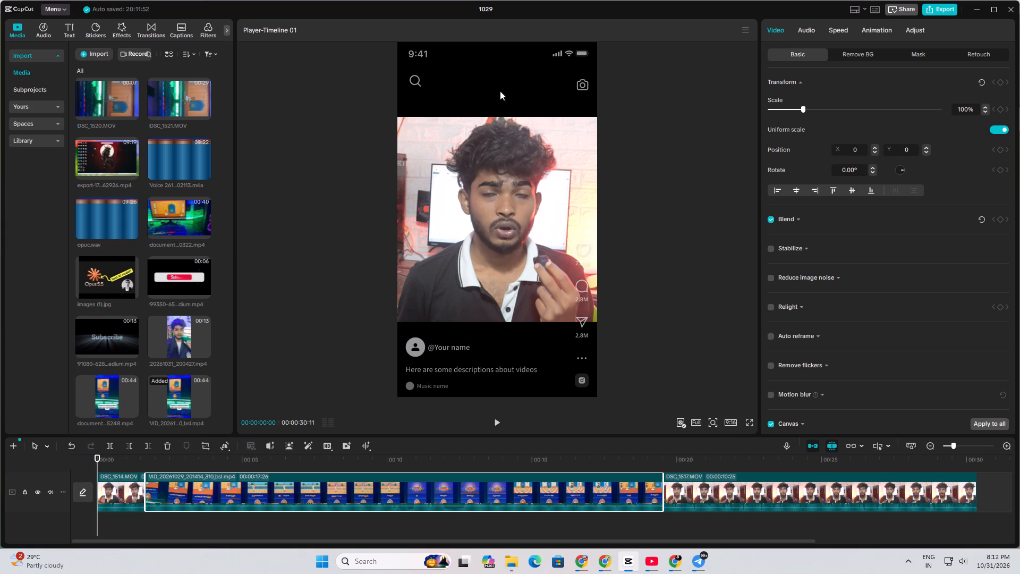
Add a default text layer at the start of the timeline and move it into the black area above the speaker.
left_click(71, 30)
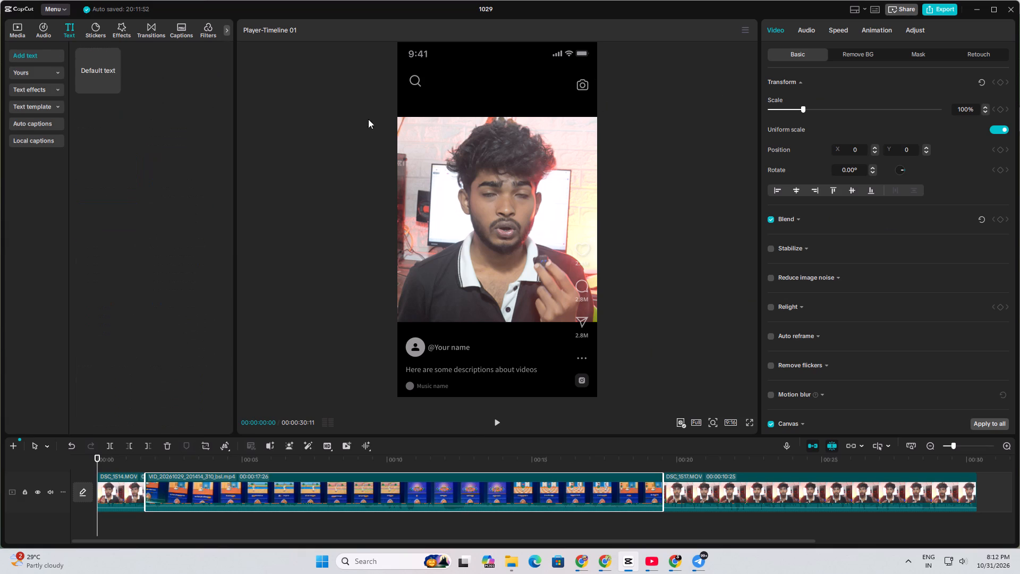
left_click(117, 87)
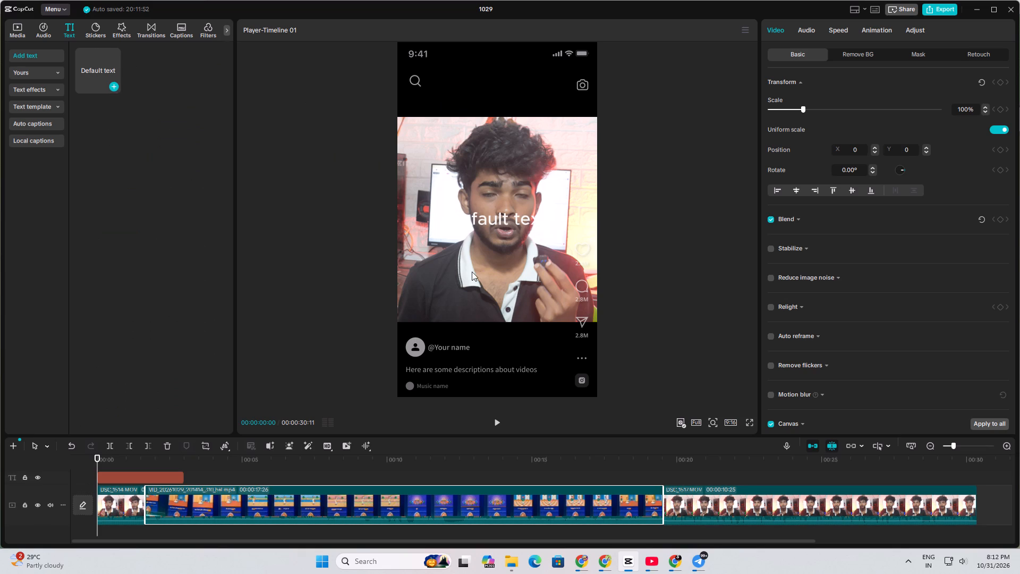
left_click_drag(515, 226, 484, 82)
left_click_drag(830, 81, 736, 78)
key("BackSpace")
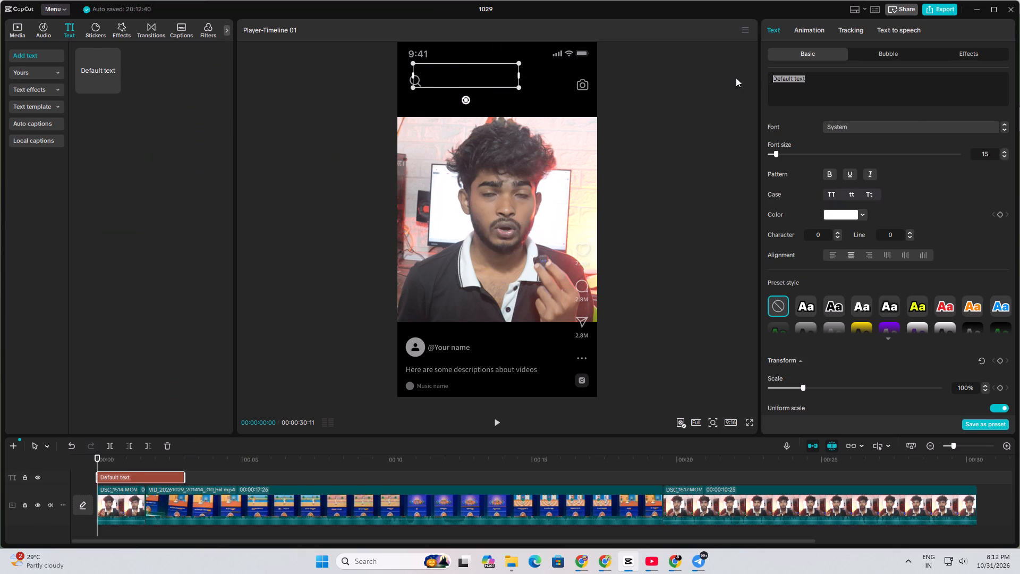
key("c")
type("la")
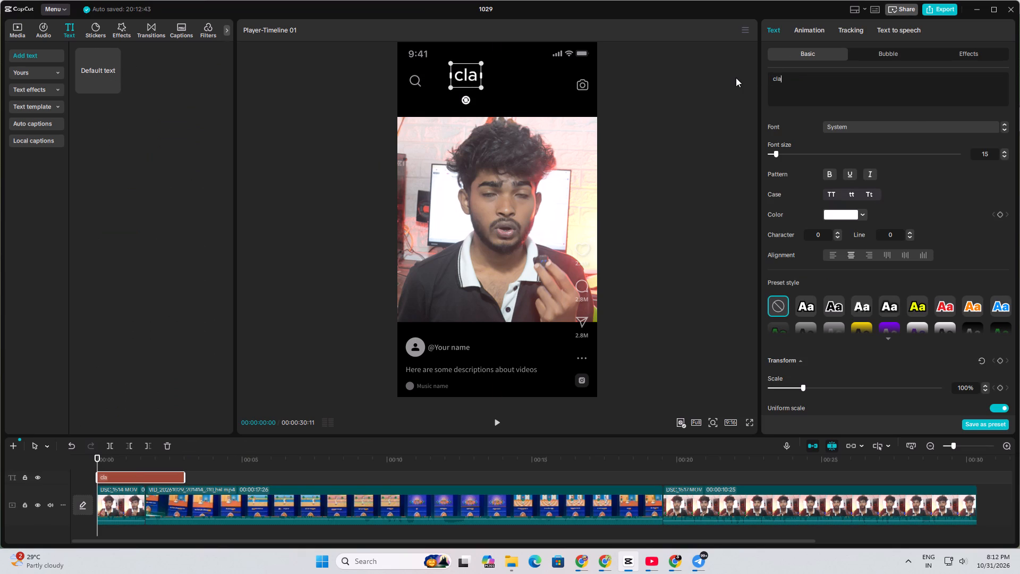
key("BackSpace")
key("BackSpace")
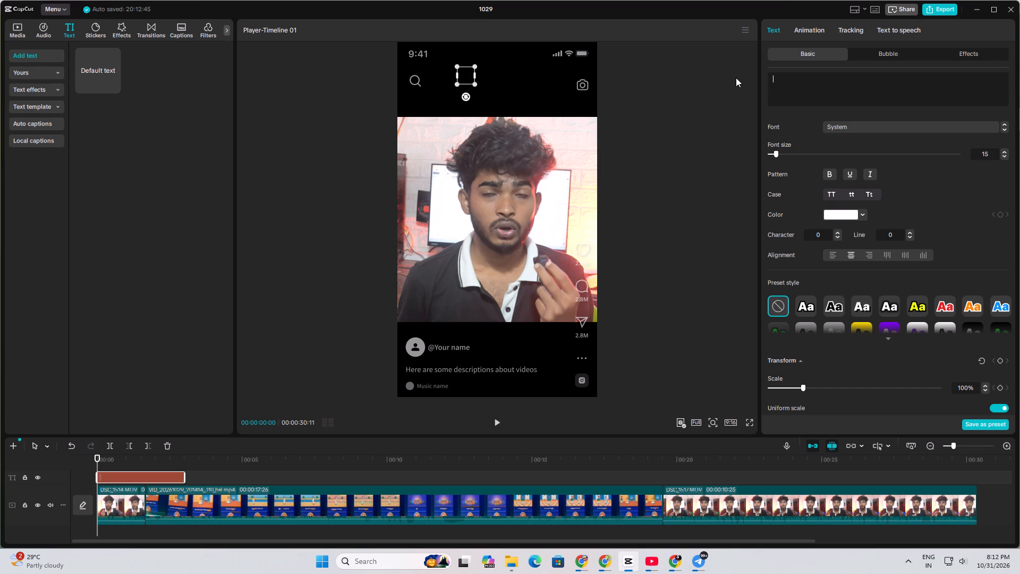
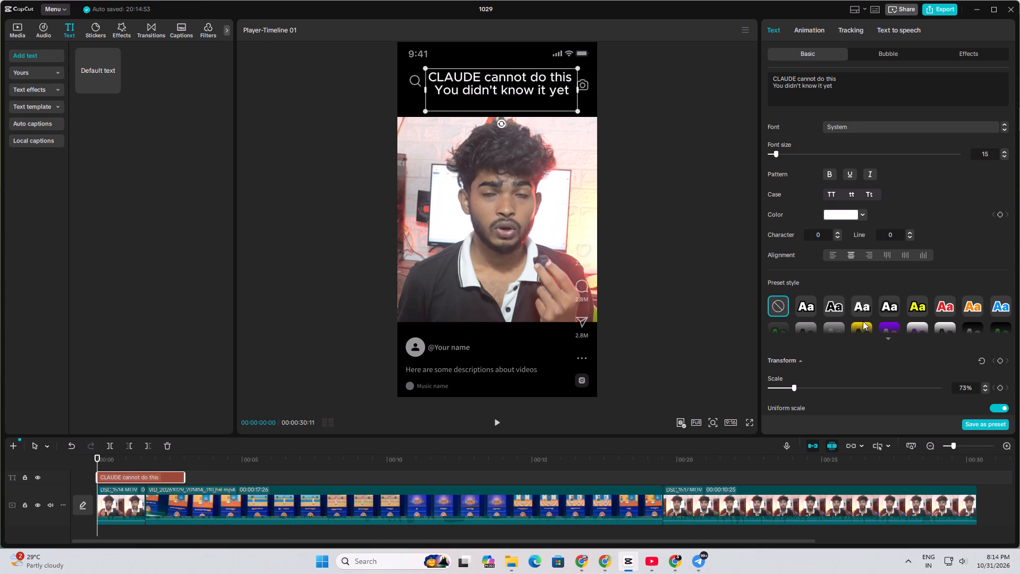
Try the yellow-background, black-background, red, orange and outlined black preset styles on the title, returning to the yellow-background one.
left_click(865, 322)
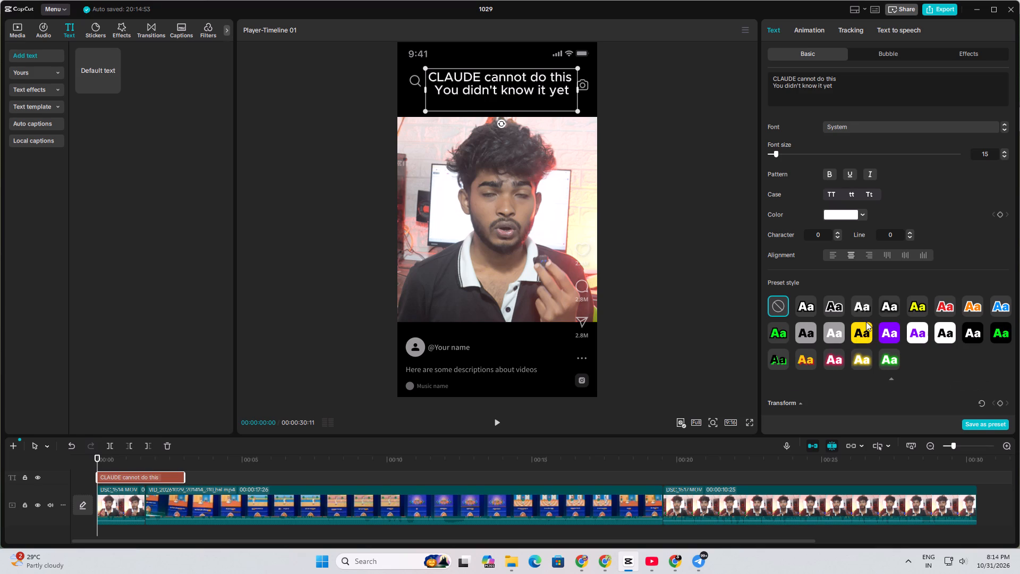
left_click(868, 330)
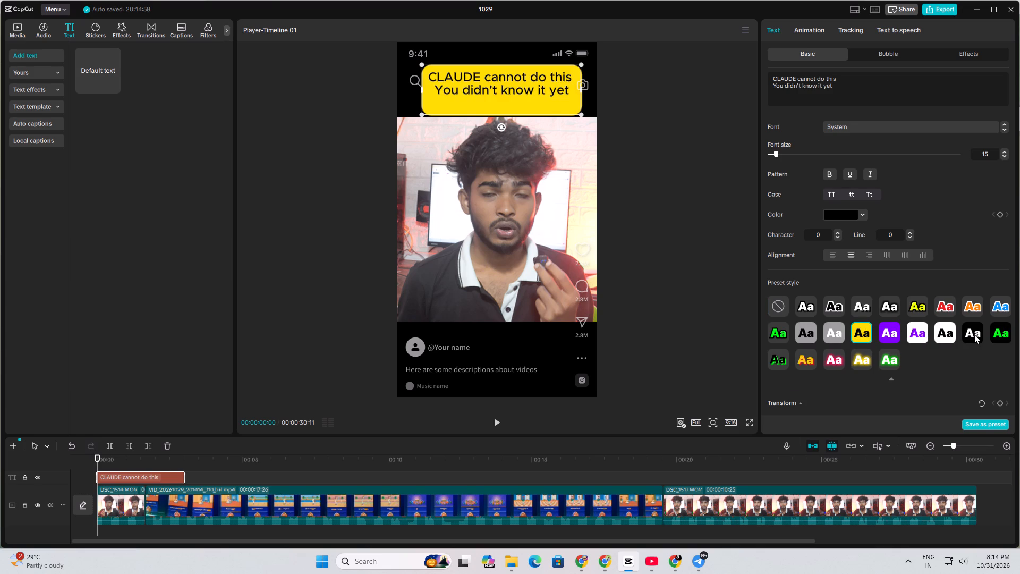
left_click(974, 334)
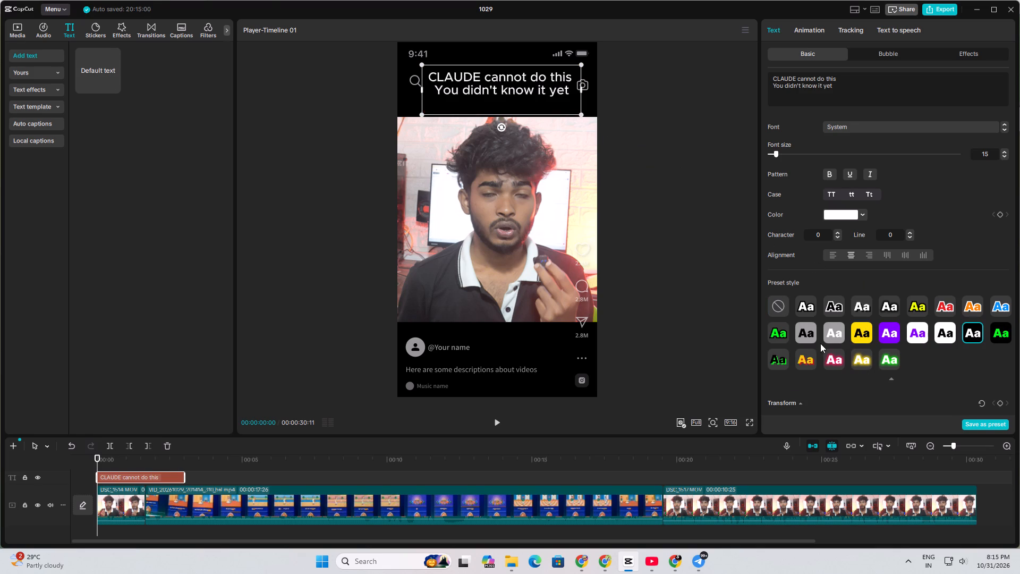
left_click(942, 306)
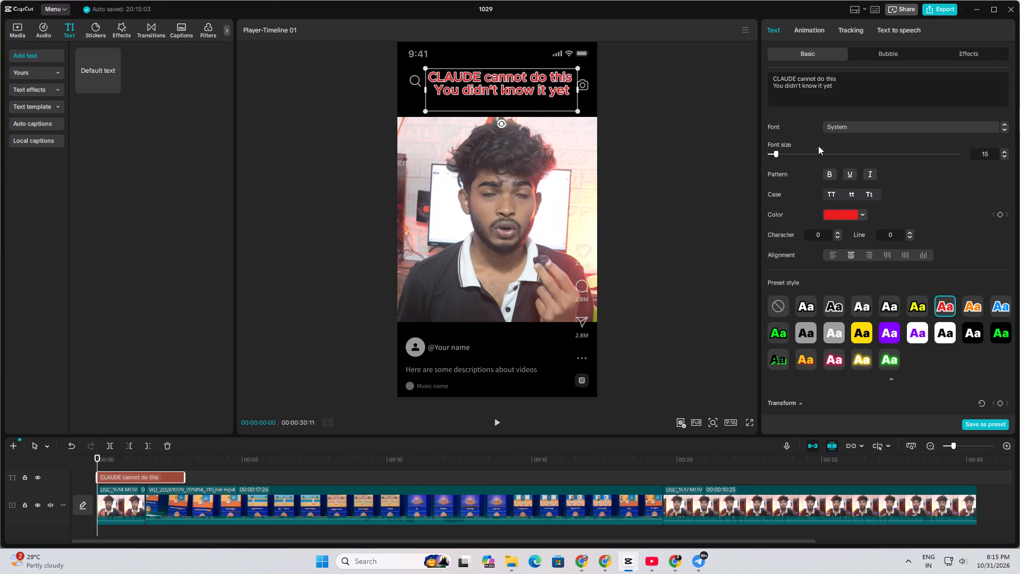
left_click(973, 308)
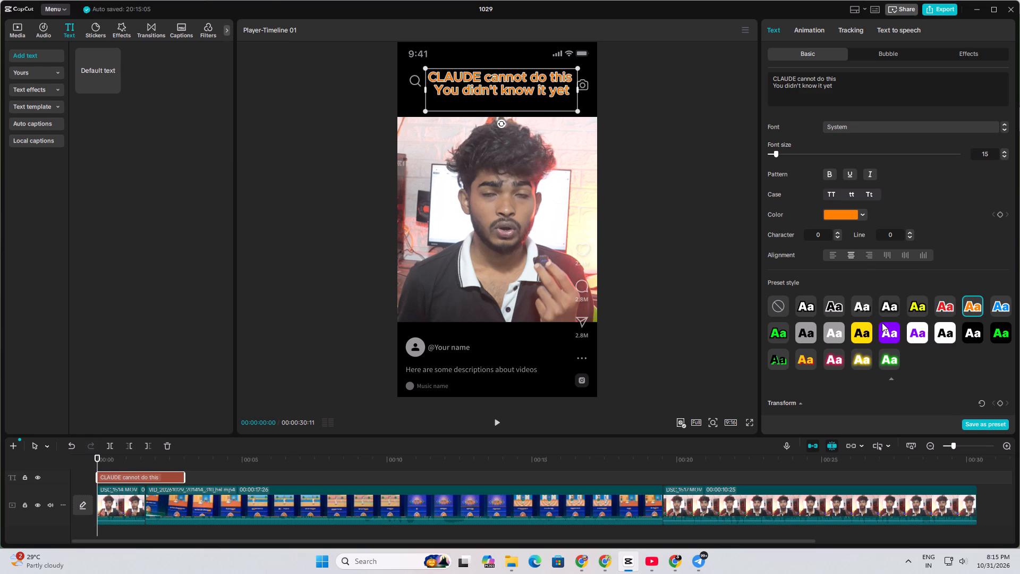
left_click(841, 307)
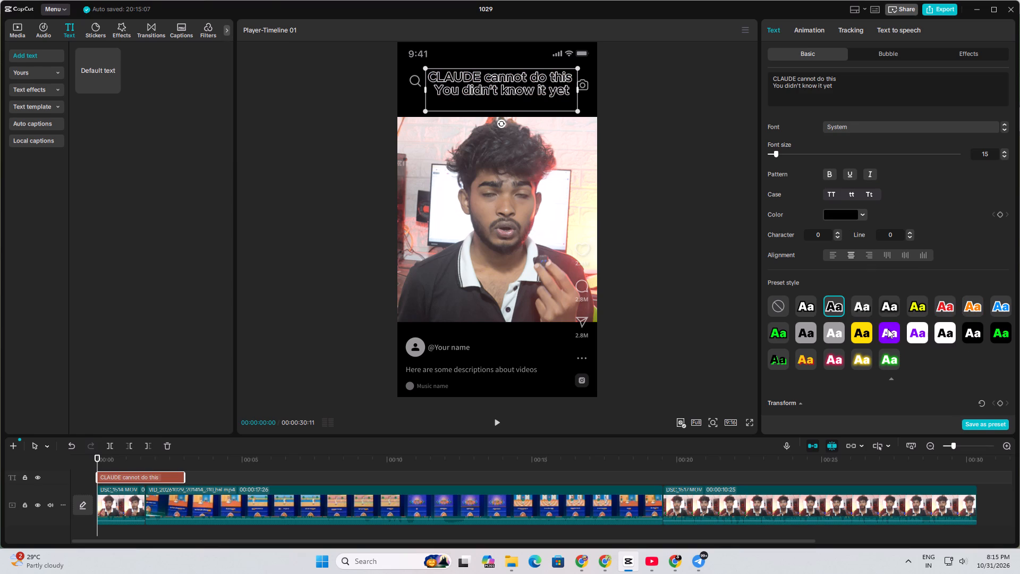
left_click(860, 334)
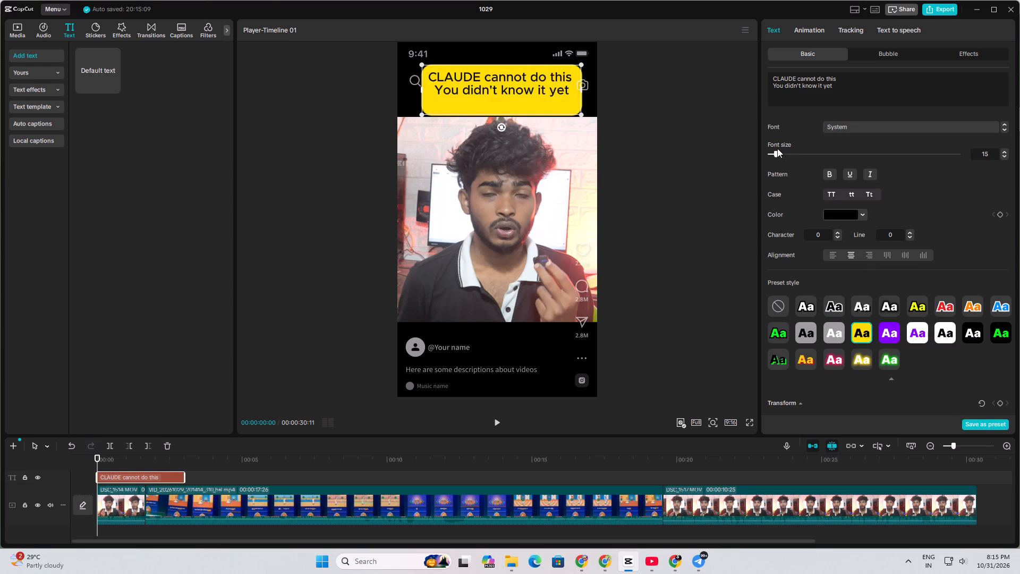
Set the title's font size to 12 and apply the first plain white-lettered preset style.
left_click_drag(777, 153, 775, 158)
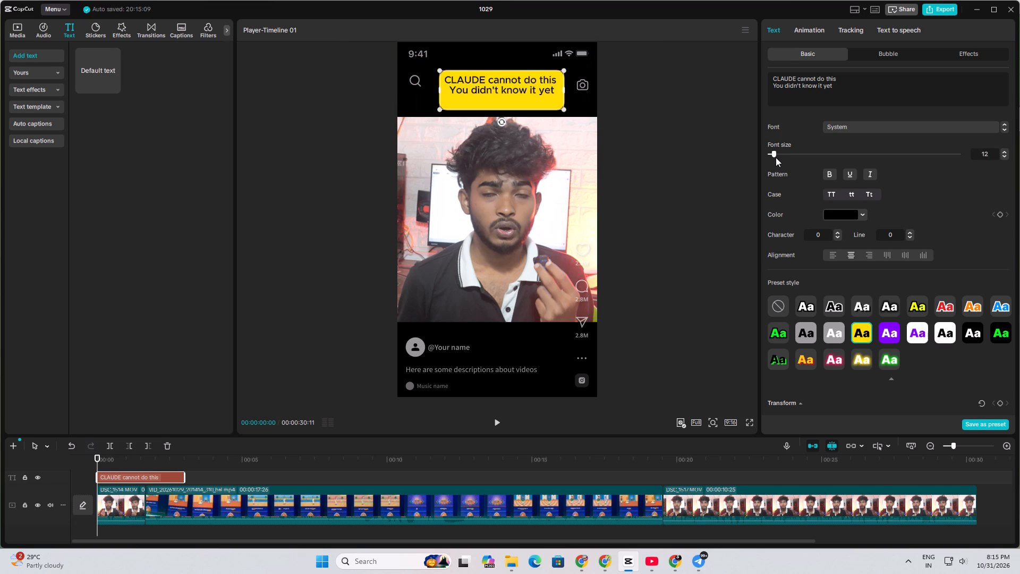
left_click(807, 310)
Scale the title up to 93% and centre it horizontally in the black band at X 0, Y 1357.
left_click_drag(558, 105, 569, 111)
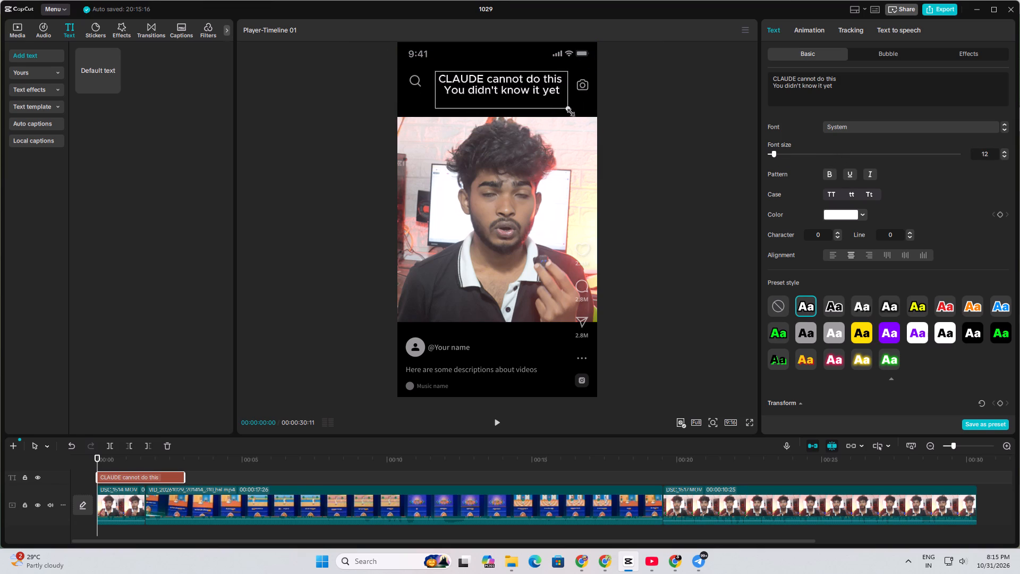
left_click_drag(569, 111, 591, 117)
left_click_drag(528, 105, 530, 112)
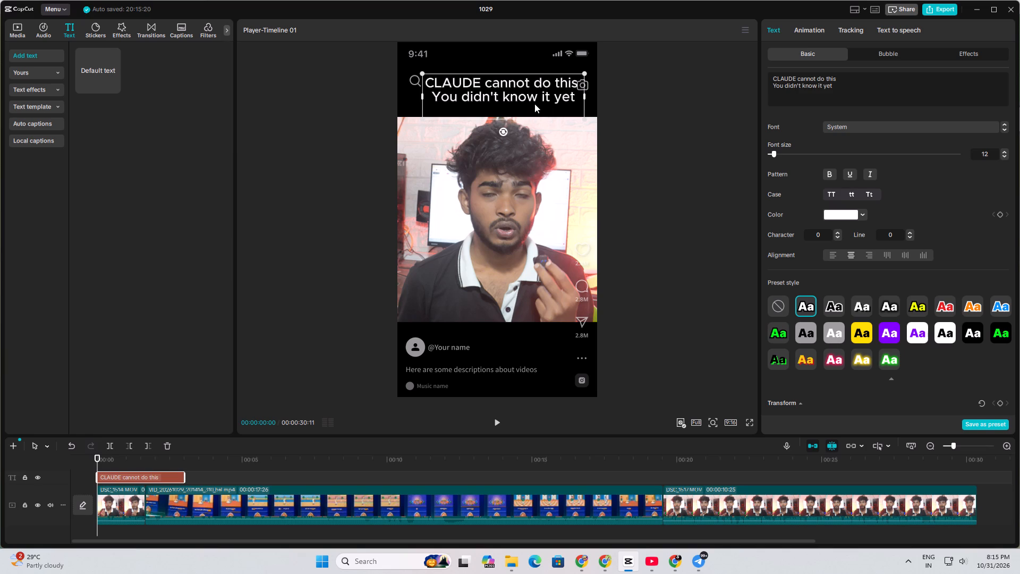
left_click_drag(541, 97, 540, 92)
left_click_drag(582, 112, 574, 108)
left_click(544, 96)
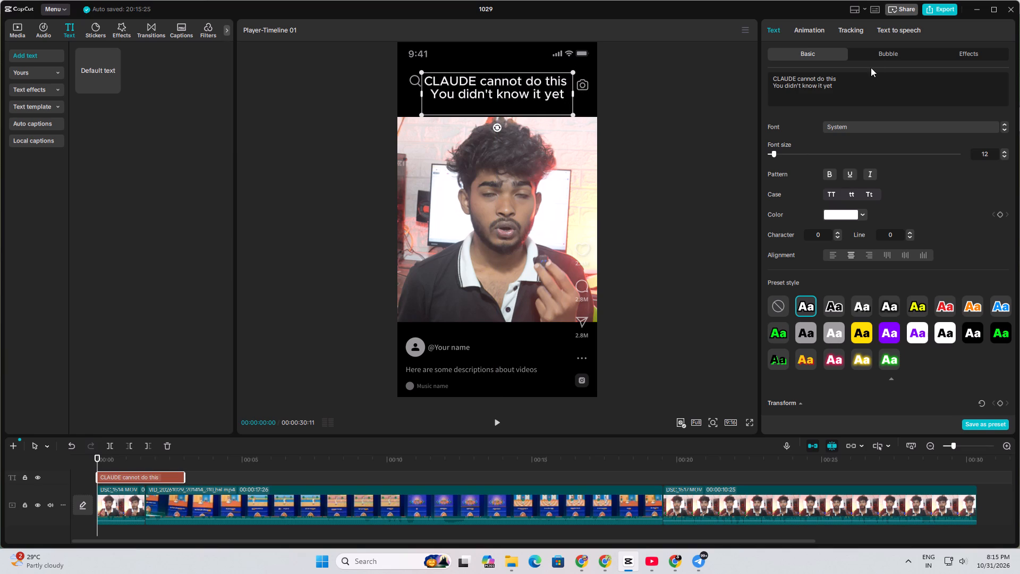
Make the title text bold.
left_click(882, 54)
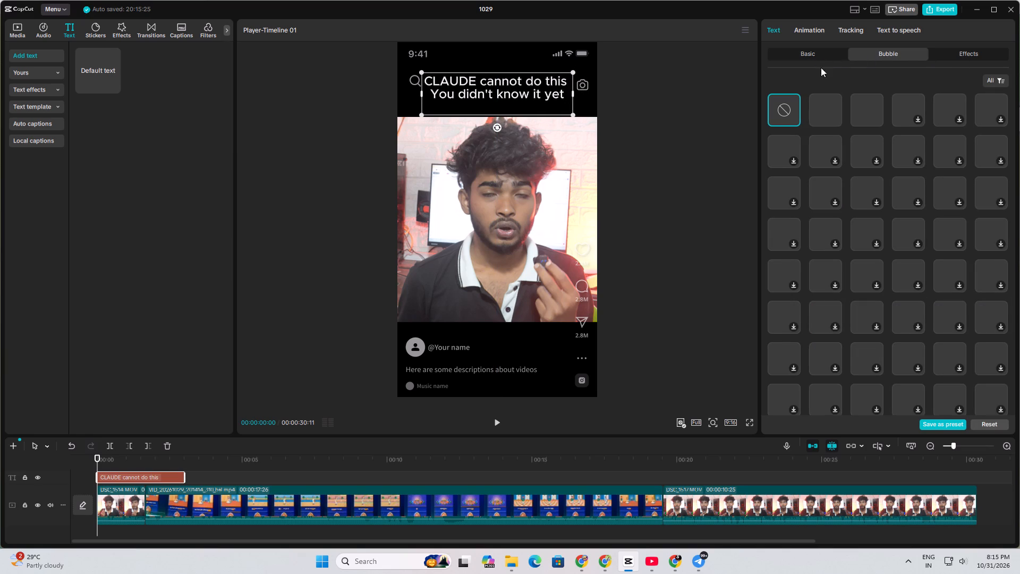
left_click(807, 53)
scroll(869, 241, "down", 1)
scroll(871, 300, "down", 1)
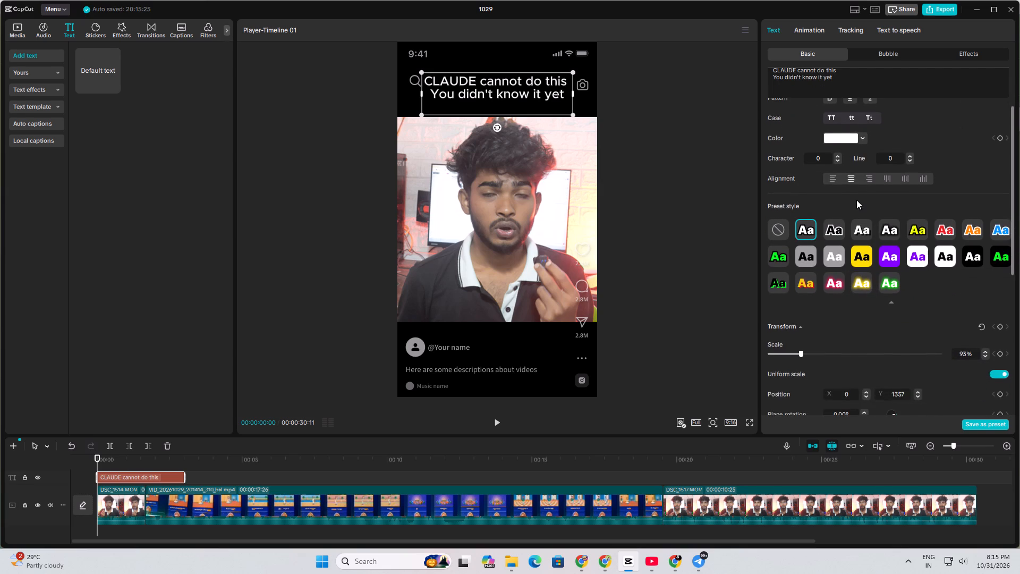
scroll(860, 165, "up", 3)
left_click(826, 176)
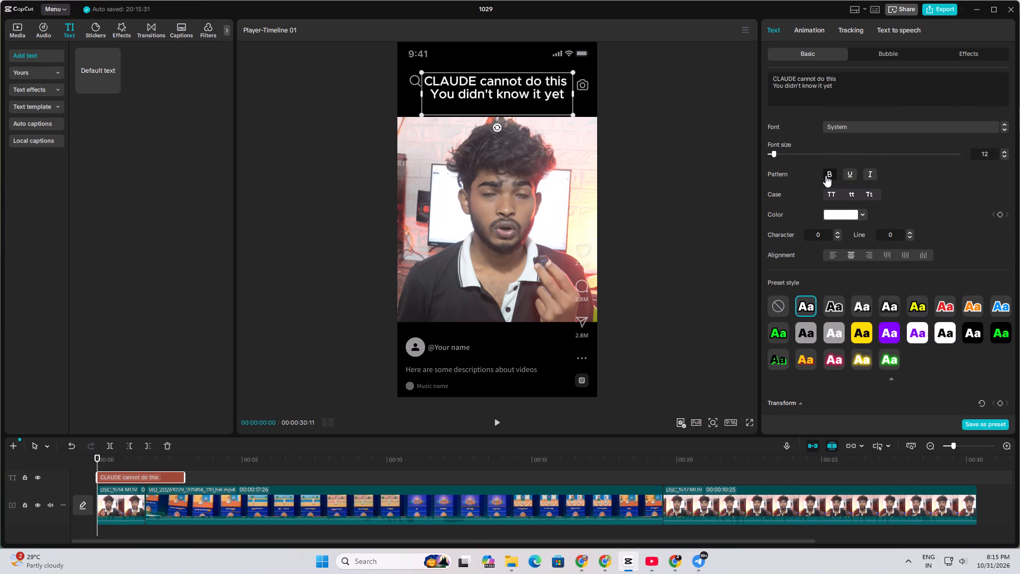
left_click(862, 214)
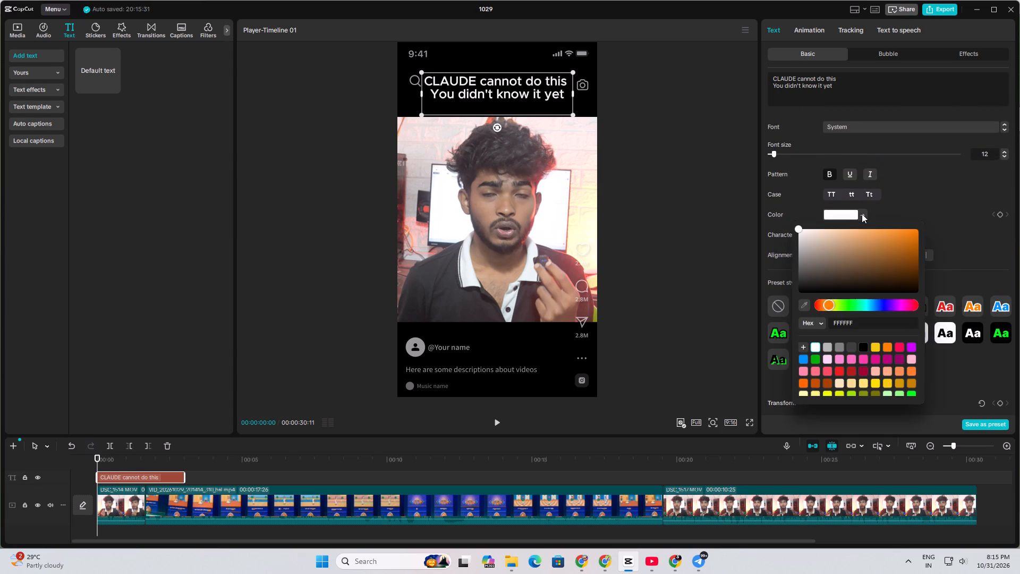
left_click(862, 214)
Change the title's font to the recently used Rubik.
left_click(899, 119)
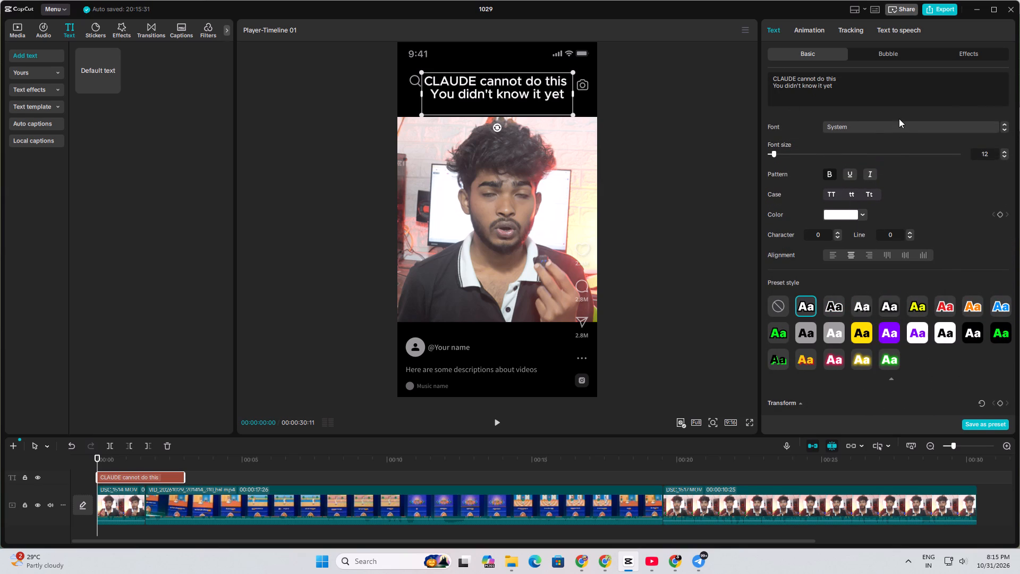
left_click(887, 132)
left_click(886, 131)
left_click(886, 131)
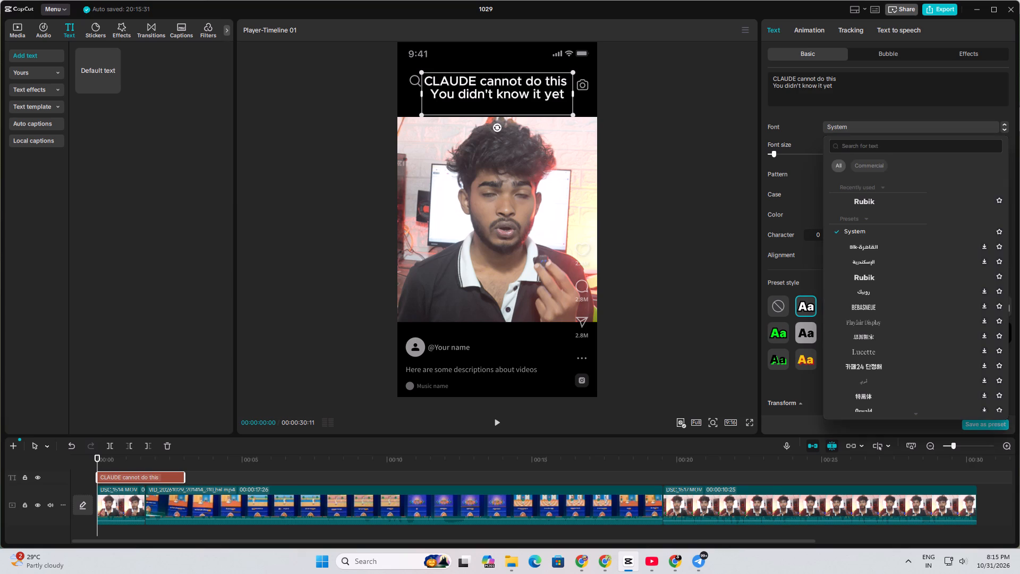
left_click(875, 205)
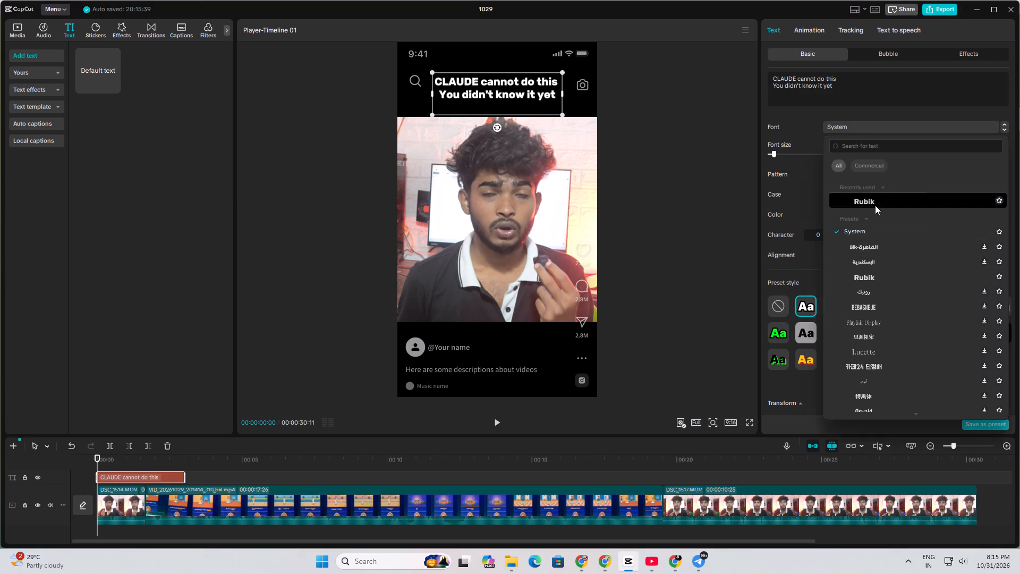
Enlarge the title slightly and shift it within the black band above the speaker.
left_click_drag(563, 116, 572, 120)
left_click_drag(535, 102, 545, 104)
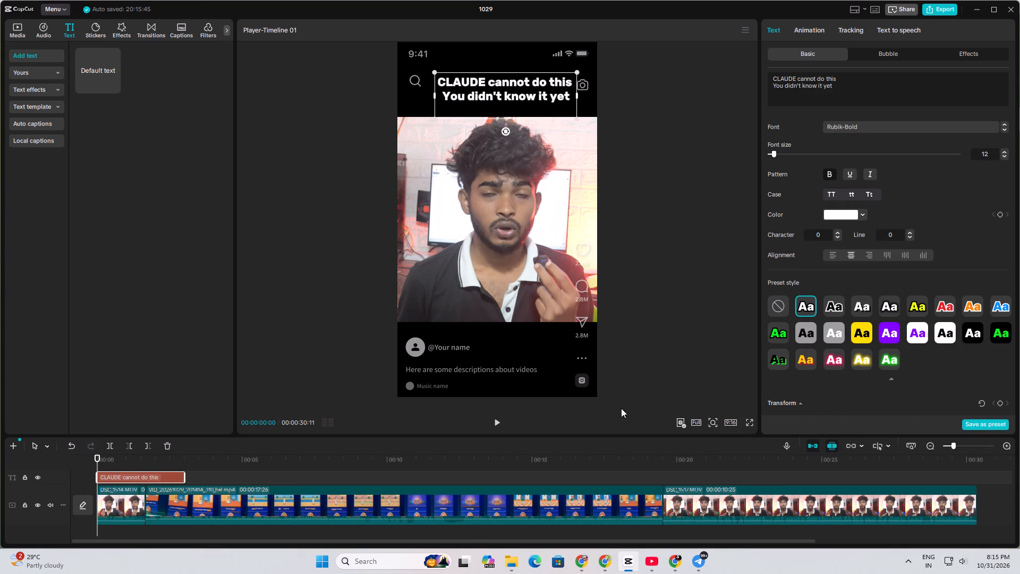
Look through the project's imported media for material to use in the short.
left_click(20, 29)
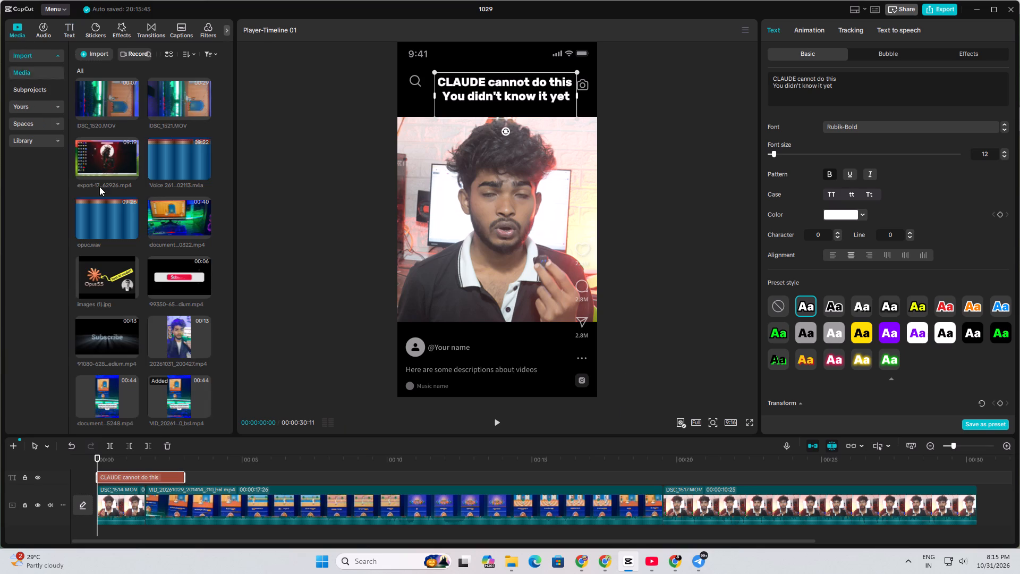
scroll(120, 230, "up", 3)
scroll(120, 231, "down", 9)
scroll(160, 320, "up", 2)
scroll(159, 322, "down", 7)
scroll(163, 330, "up", 9)
scroll(164, 331, "down", 9)
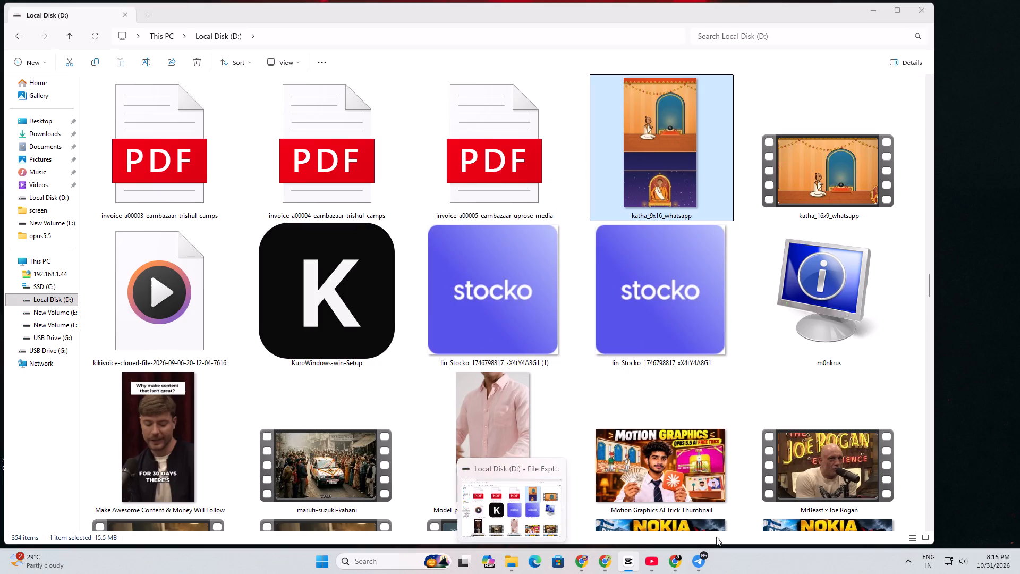
Switch to Chrome, open a new tab and search Google Images for "cloud ai".
left_click(681, 563)
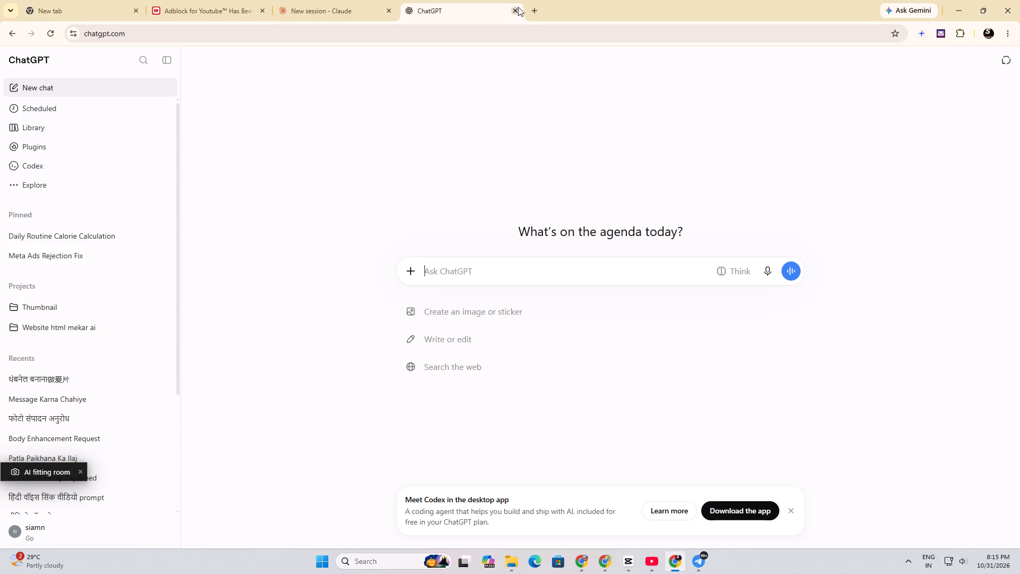
left_click(535, 6)
left_click(390, 195)
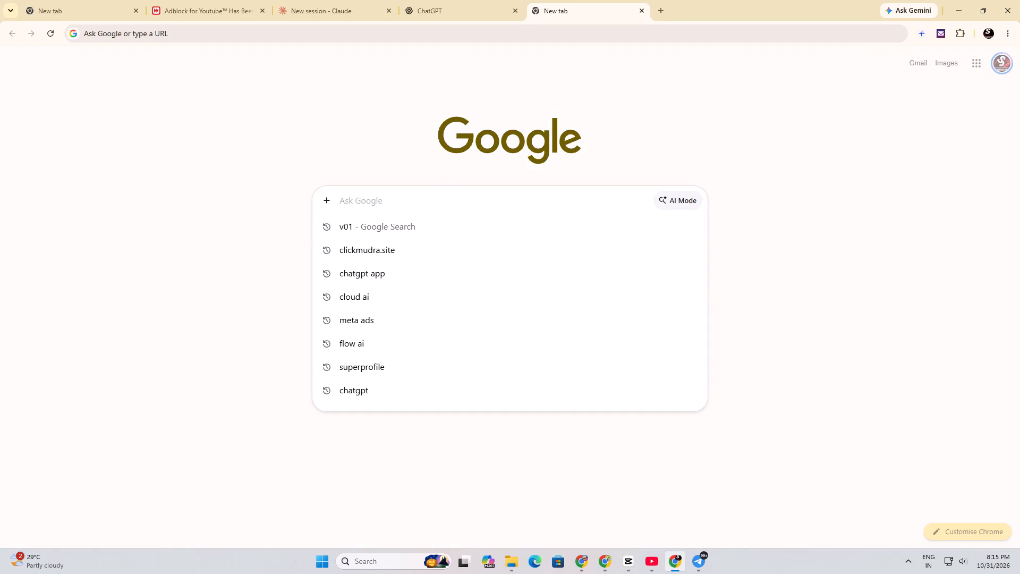
key("c")
left_click(398, 261)
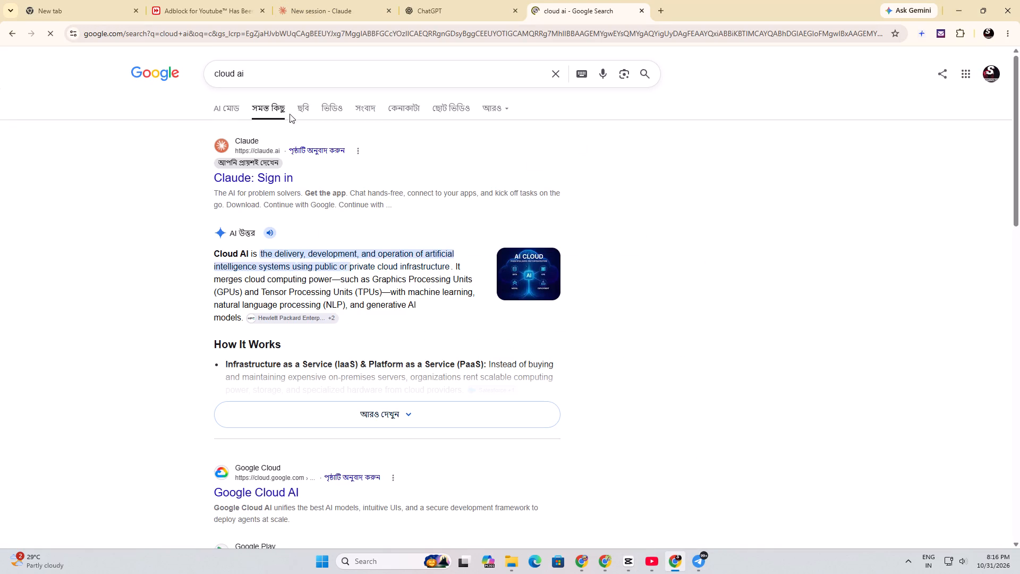
left_click(309, 109)
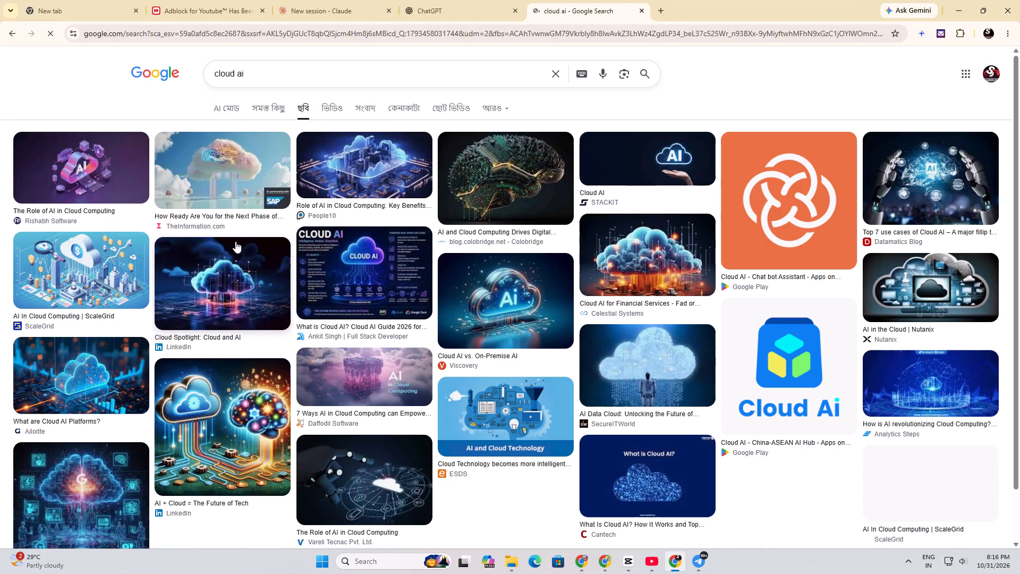
left_click(247, 73)
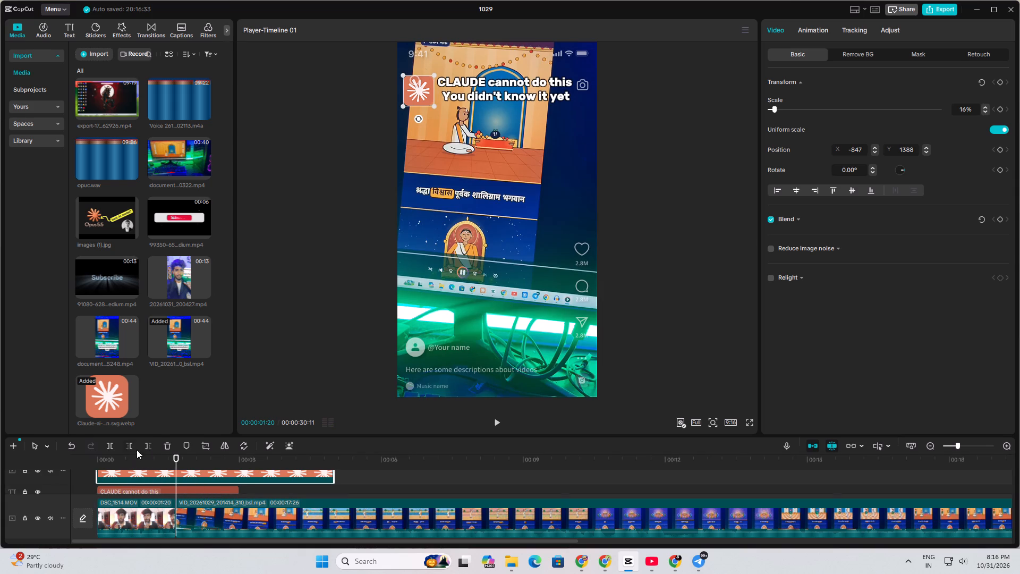
left_click(143, 447)
Play the opening from the start and trim the title text clip to end at 00:00:01:24.
left_click_drag(172, 460, 0, 493)
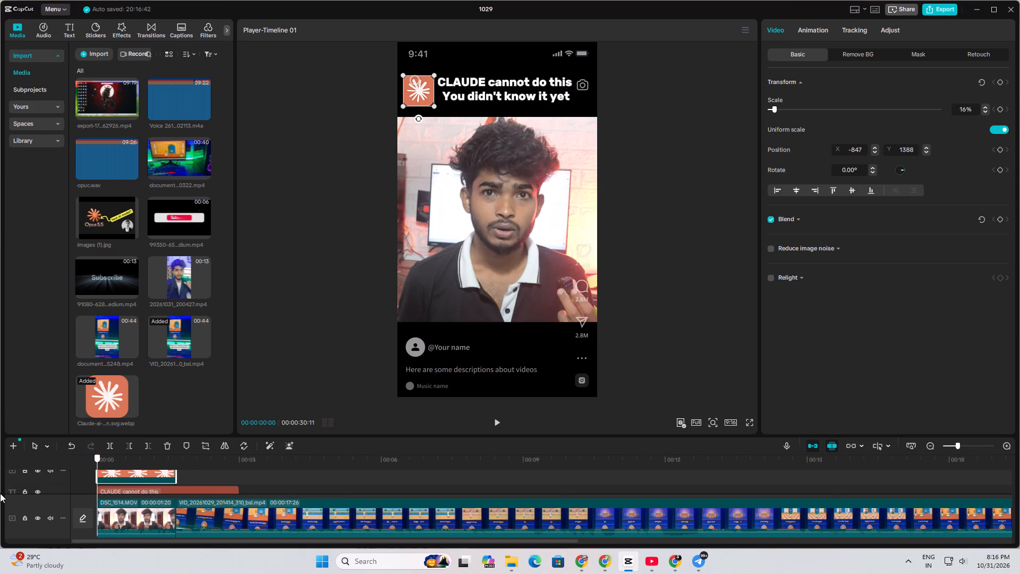
left_click_drag(0, 493, 0, 492)
key("space")
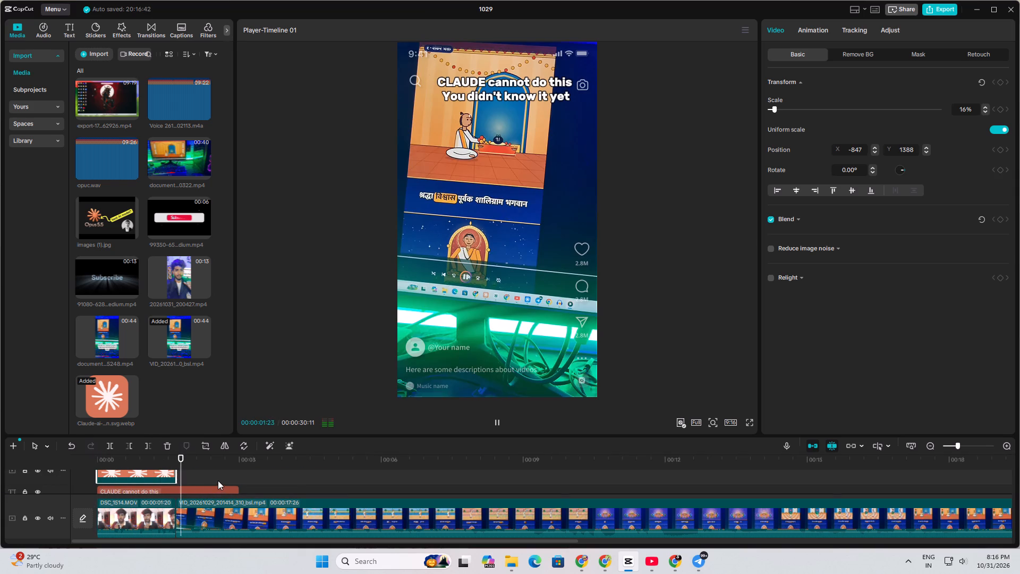
key("space")
scroll(207, 483, "down", 2)
scroll(195, 475, "up", 3)
scroll(192, 483, "down", 2)
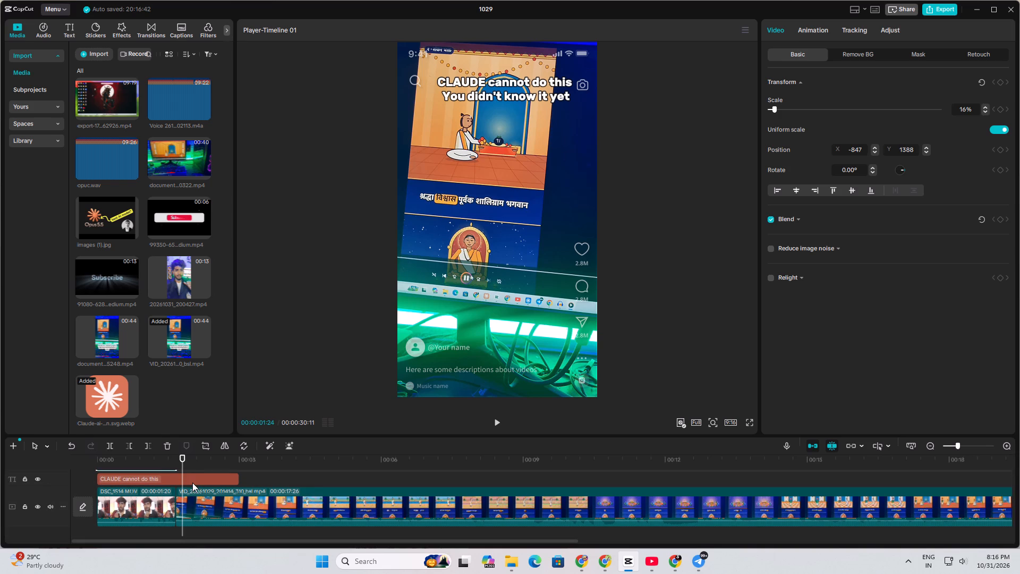
left_click(194, 477)
left_click(147, 448)
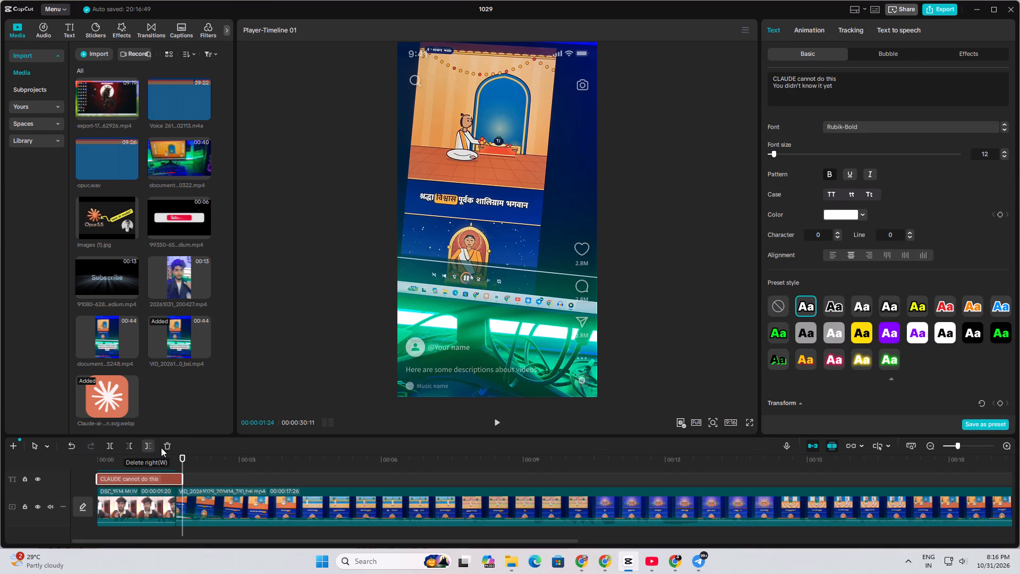
Play back the opening seconds to check the timing of the title and the Claude icon.
key("space")
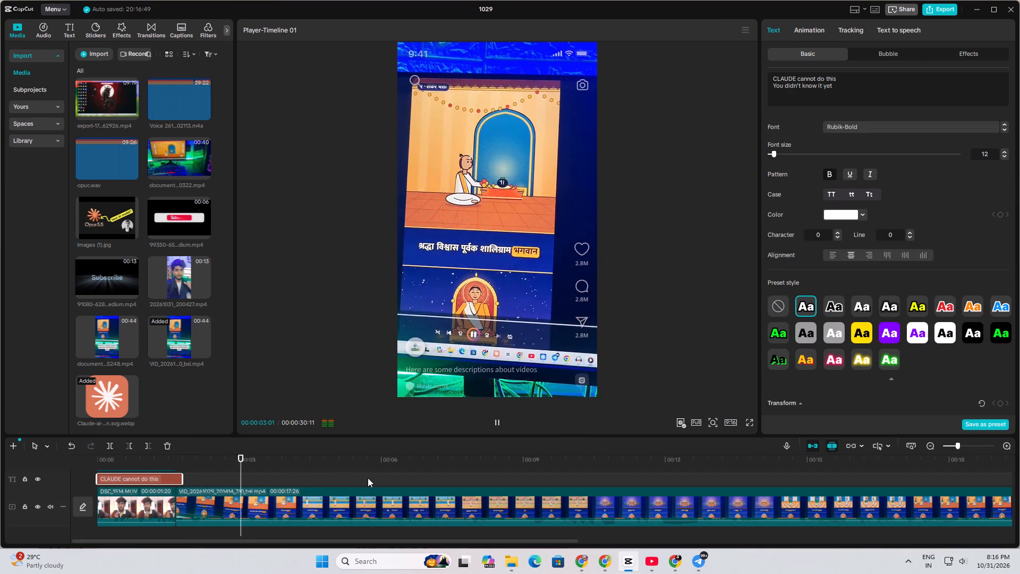
left_click_drag(280, 460, 1, 516)
key("space")
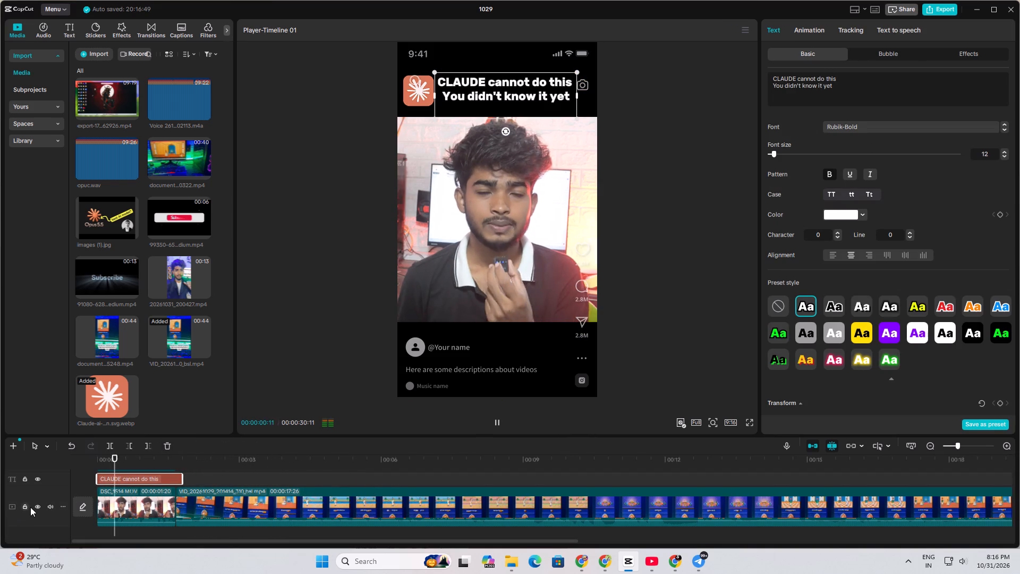
key("space")
left_click_drag(172, 457, 161, 460)
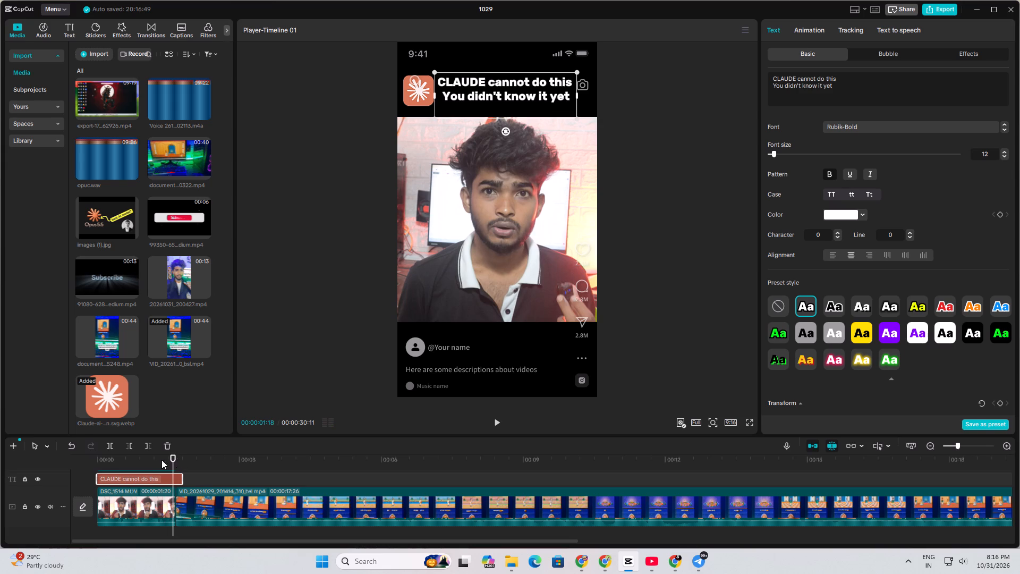
left_click_drag(161, 460, 22, 486)
key("space")
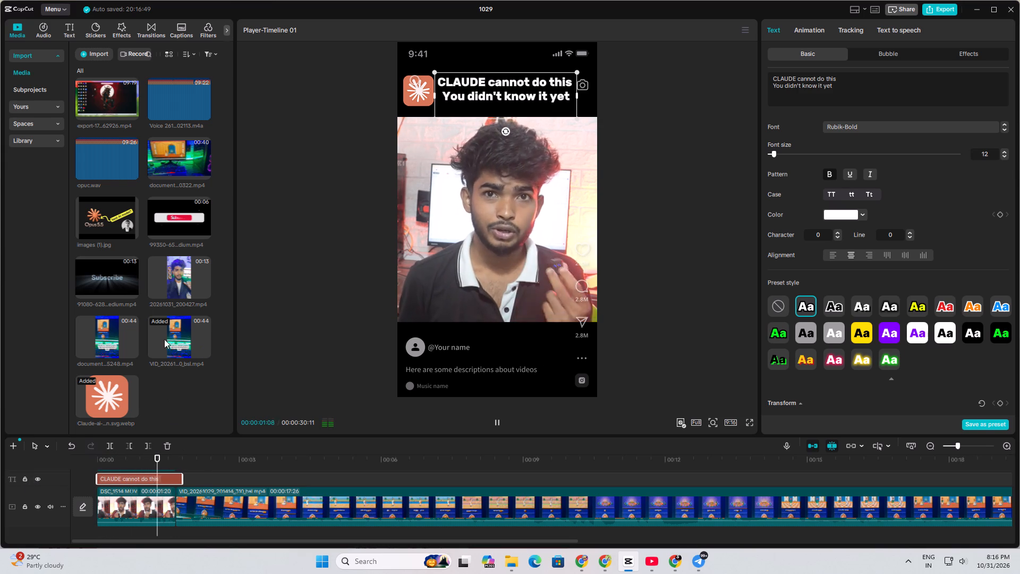
key("space")
Switch to Chrome and search Google Images for "pramananda maharaj".
left_click(664, 558)
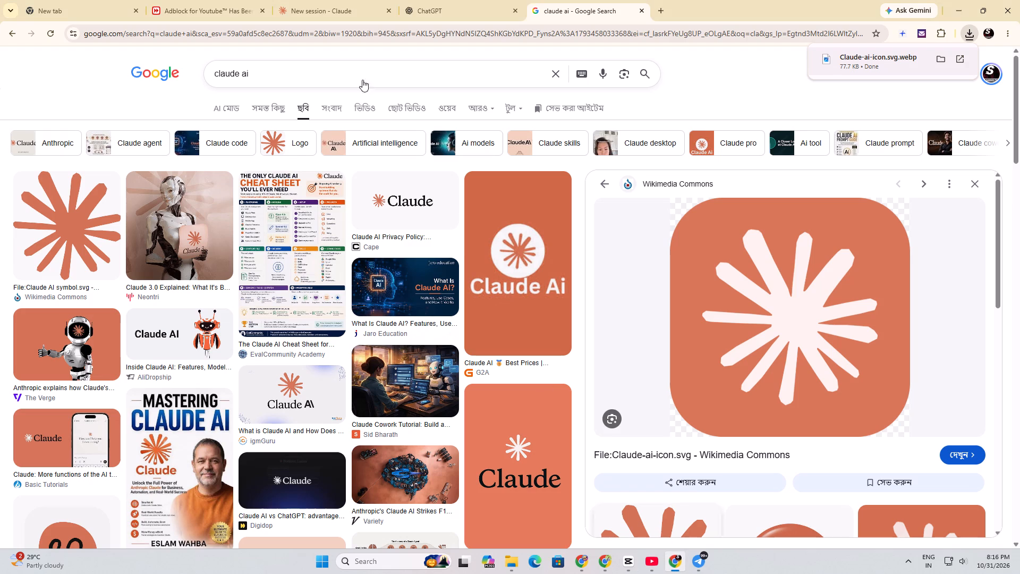
left_click_drag(278, 83, 152, 91)
key("BackSpace")
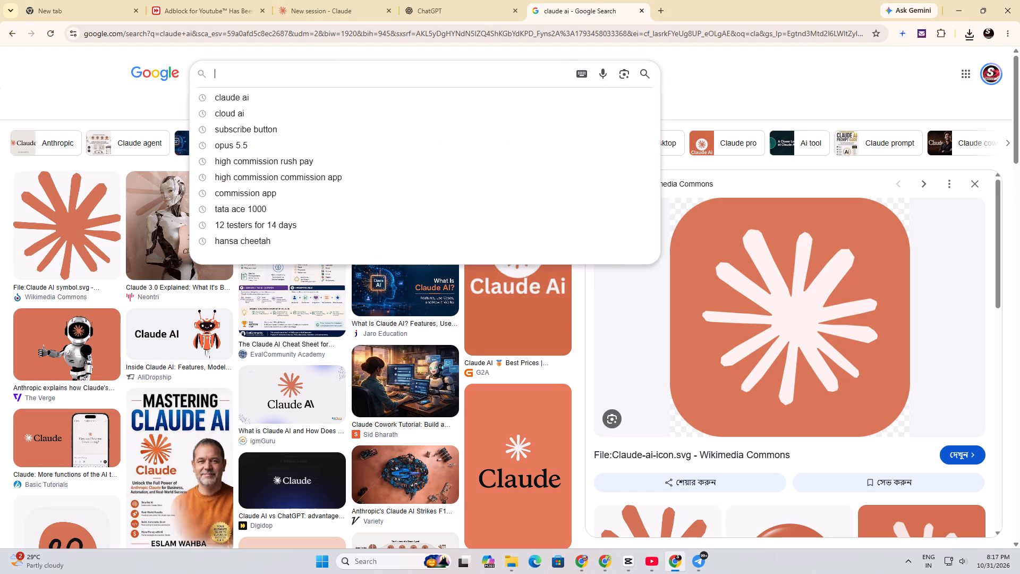
type("pra")
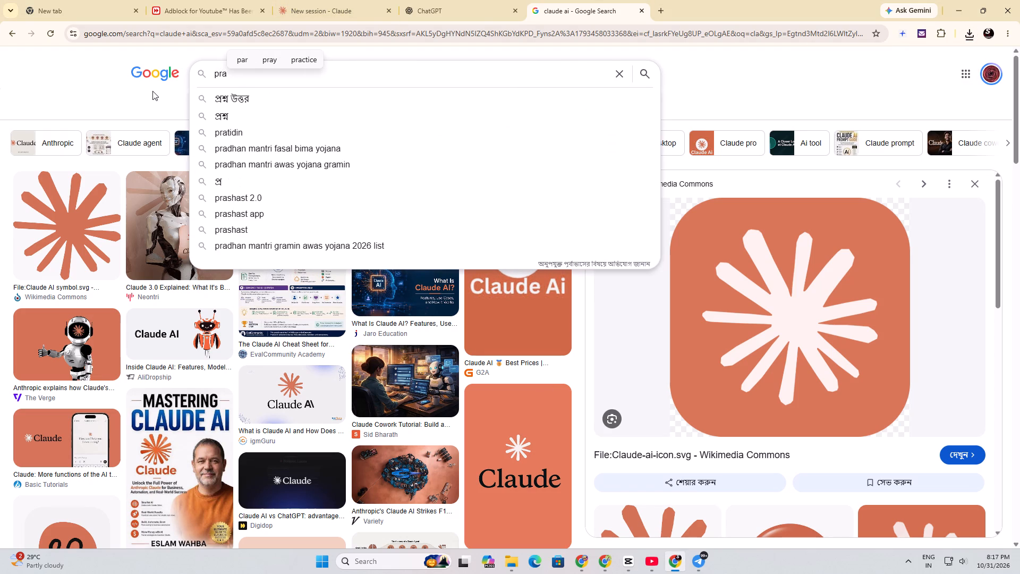
type("ma")
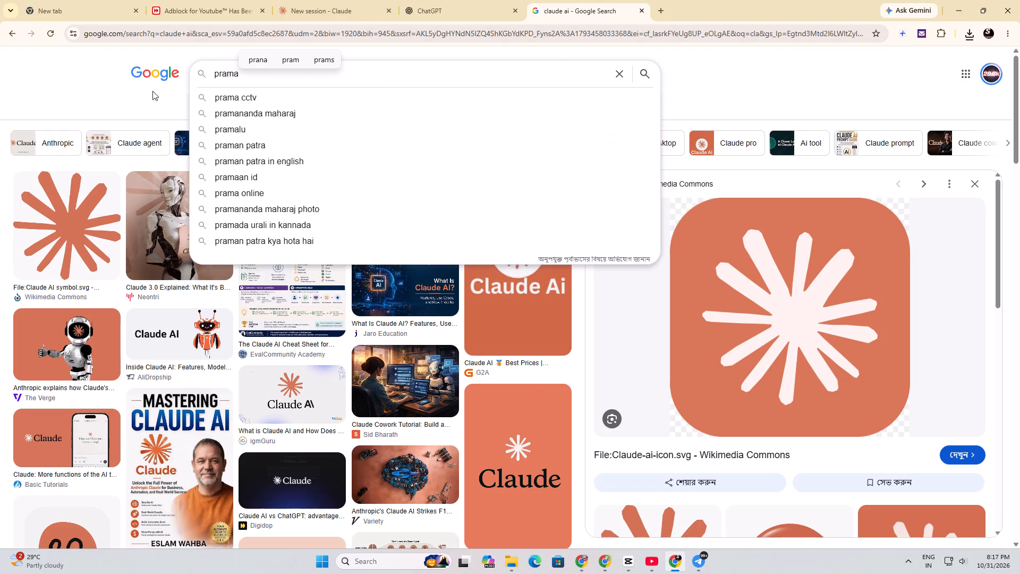
left_click(294, 115)
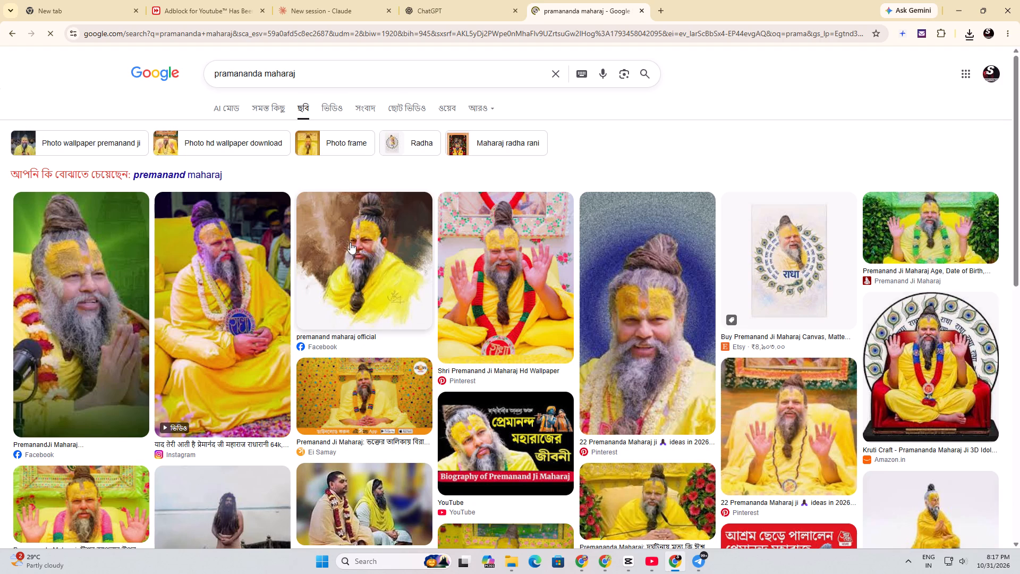
Browse the image results and save the Pinterest picture "Shri Premanand Ji Maharaj Hd Wallpaper" to Downloads as a JPEG.
scroll(815, 390, "down", 3)
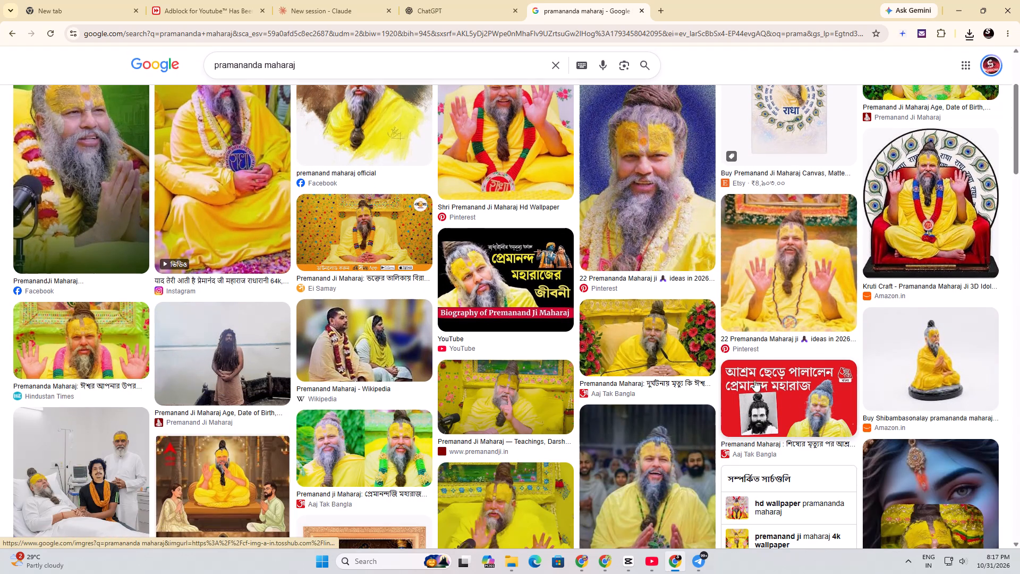
left_click(642, 349)
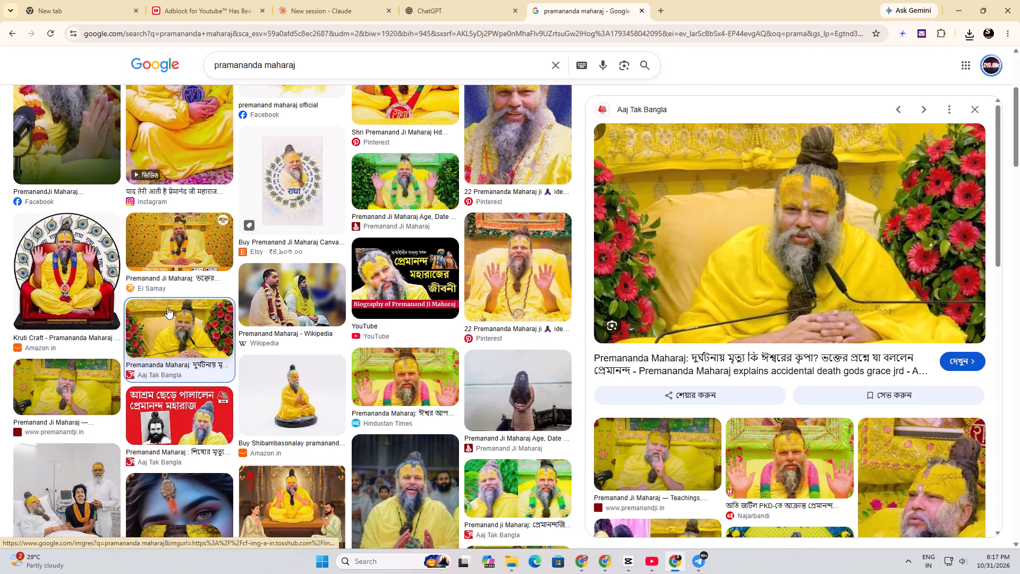
scroll(155, 307, "up", 3)
left_click(416, 244)
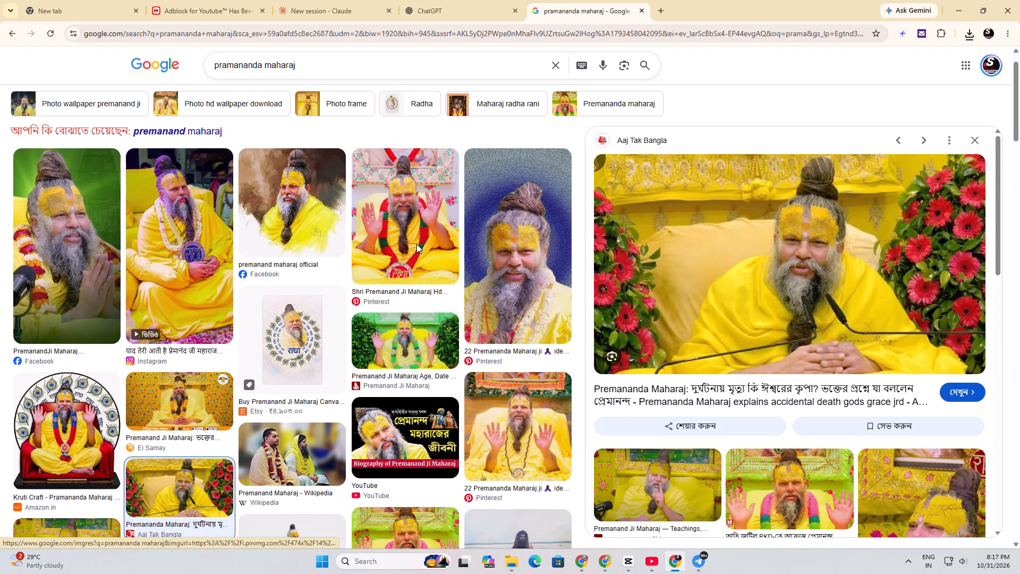
scroll(877, 330, "down", 3)
scroll(828, 352, "down", 2)
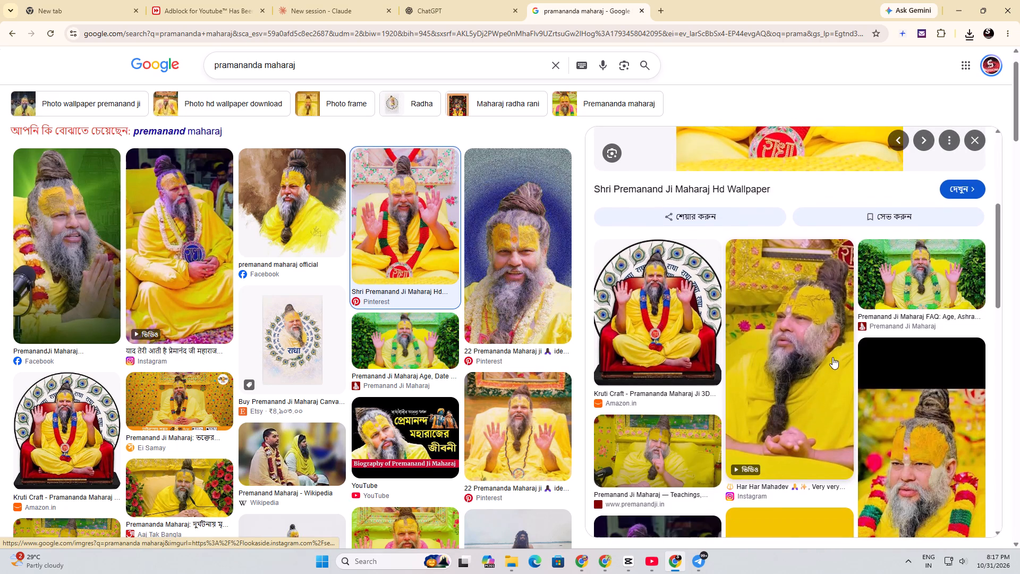
scroll(846, 367, "down", 9)
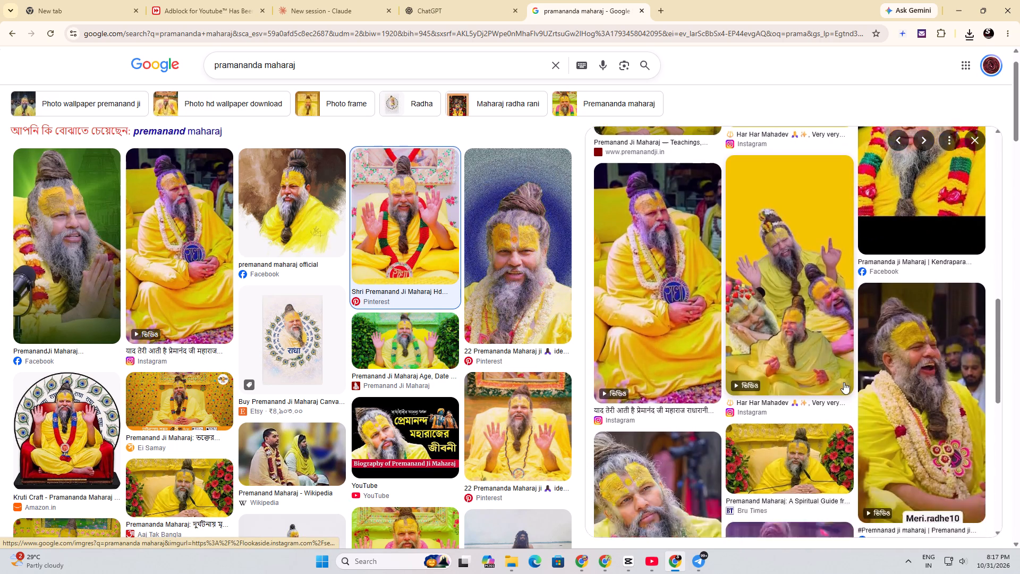
scroll(843, 383, "down", 4)
scroll(852, 384, "up", 14)
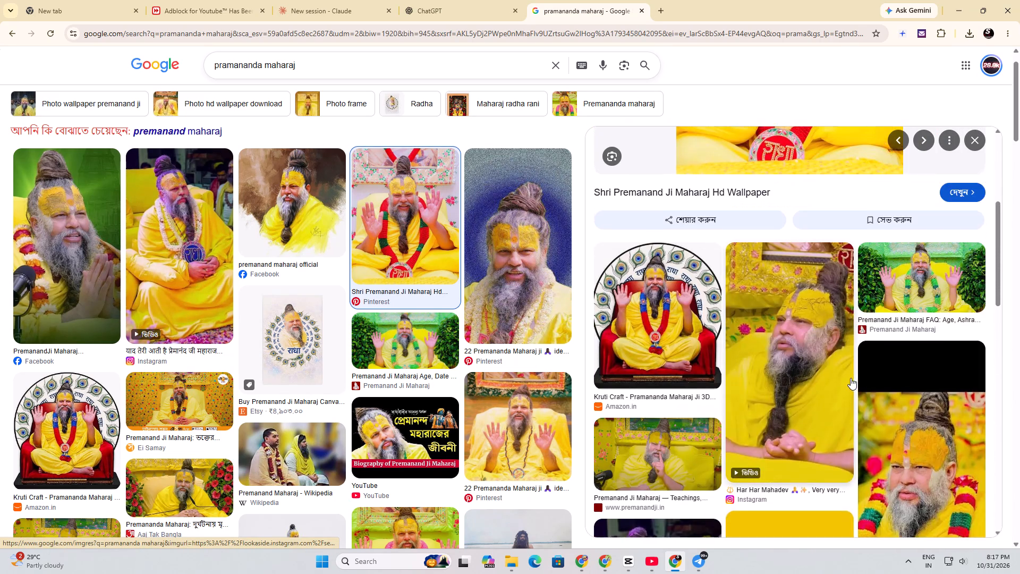
scroll(851, 378, "up", 4)
right_click(797, 337)
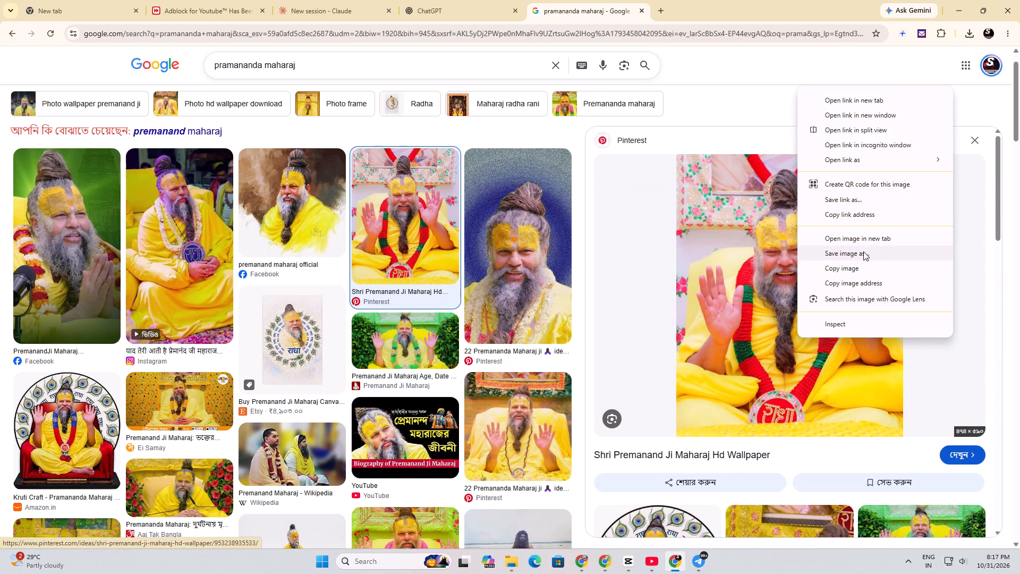
left_click(863, 251)
left_click(423, 267)
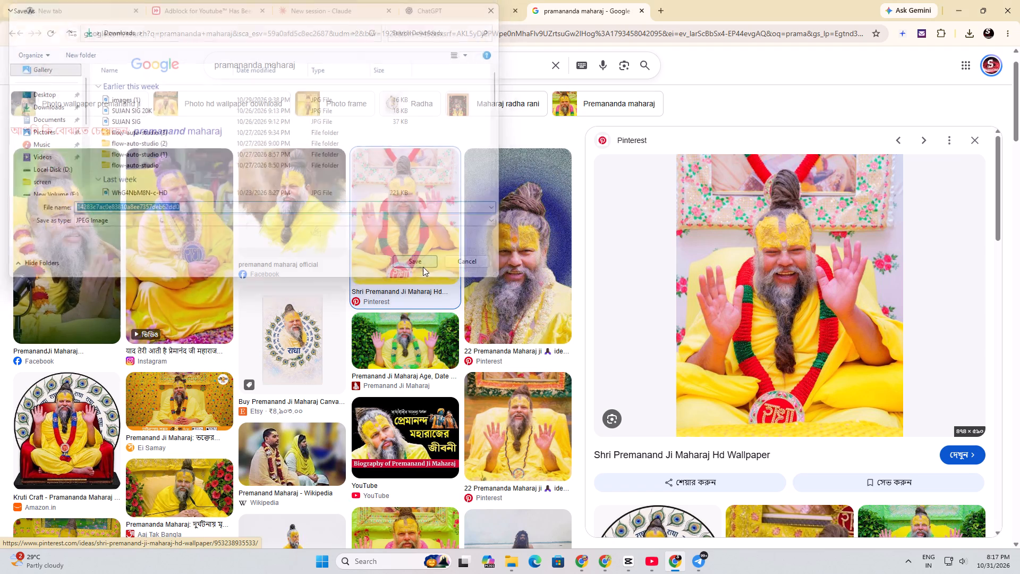
Bring the downloaded Premanand Maharaj picture into the CapCut timeline after the Claude icon clip, starting at about 00:00:01:23.
left_click_drag(874, 64, 633, 559)
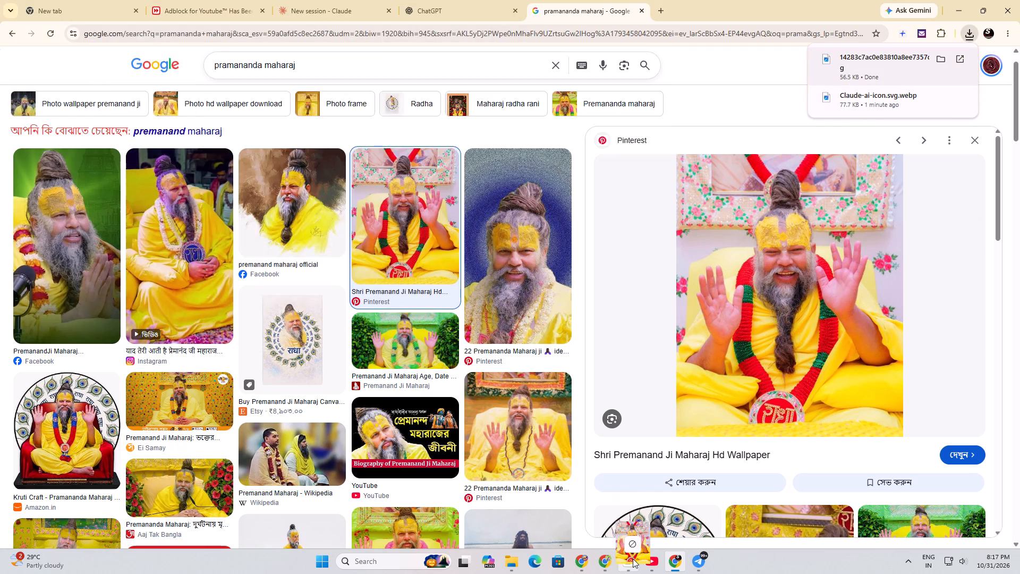
left_click_drag(633, 559, 192, 476)
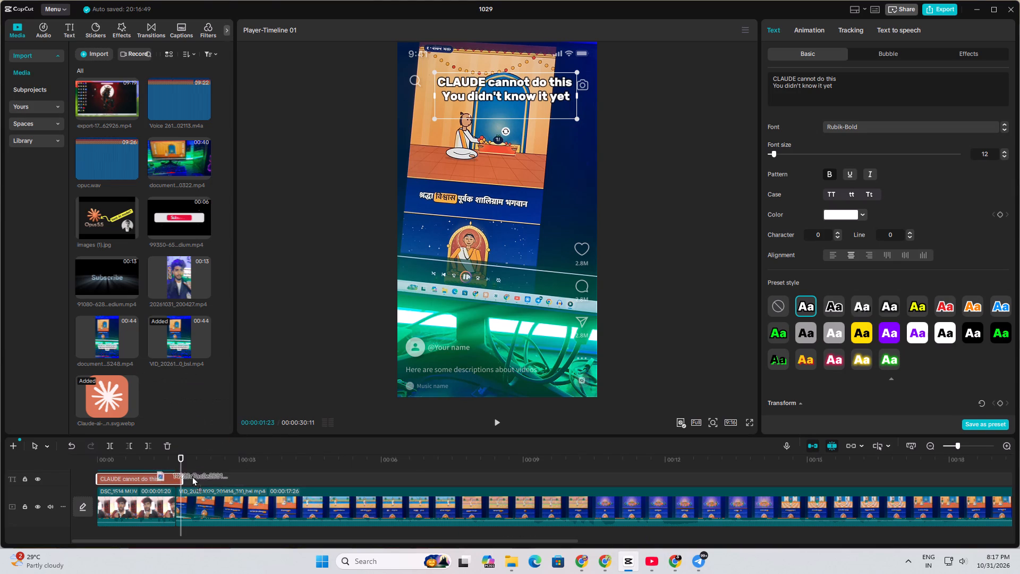
left_click_drag(192, 476, 191, 476)
scroll(205, 471, "up", 2)
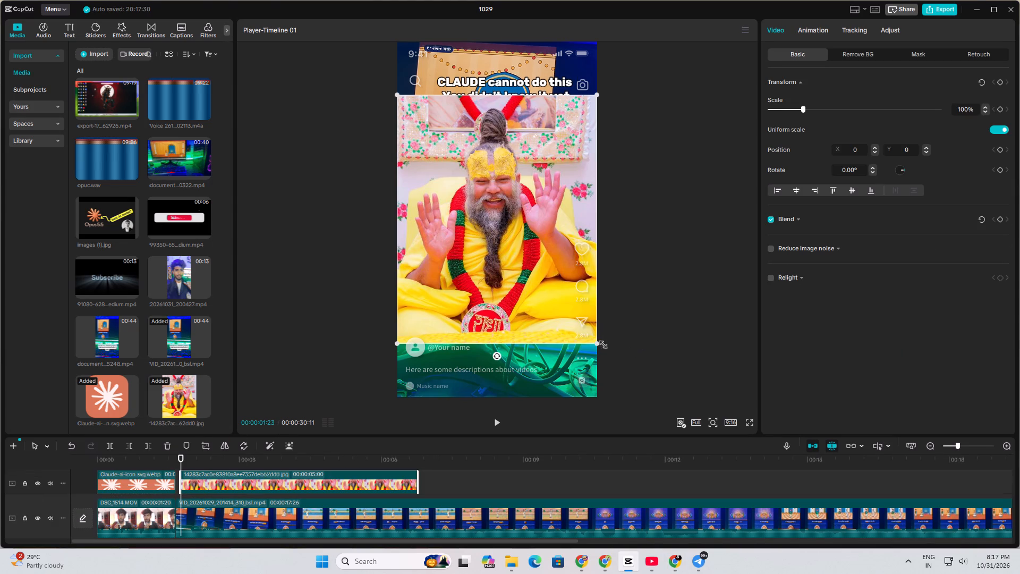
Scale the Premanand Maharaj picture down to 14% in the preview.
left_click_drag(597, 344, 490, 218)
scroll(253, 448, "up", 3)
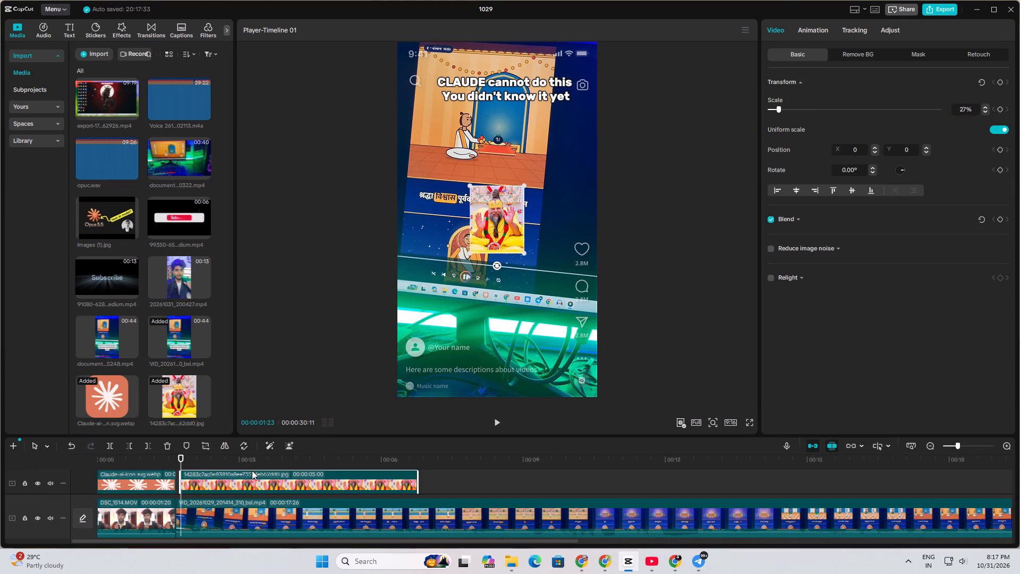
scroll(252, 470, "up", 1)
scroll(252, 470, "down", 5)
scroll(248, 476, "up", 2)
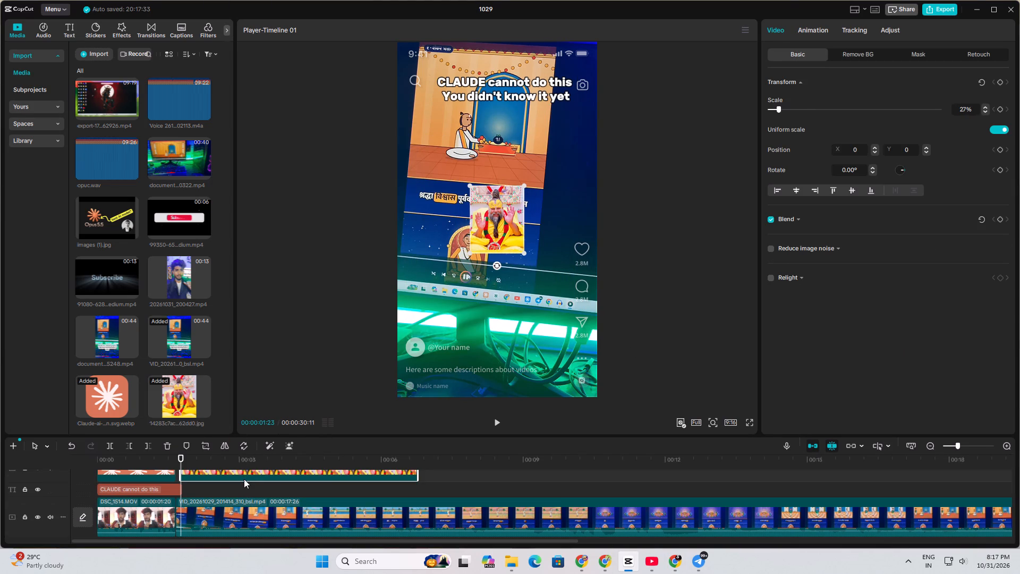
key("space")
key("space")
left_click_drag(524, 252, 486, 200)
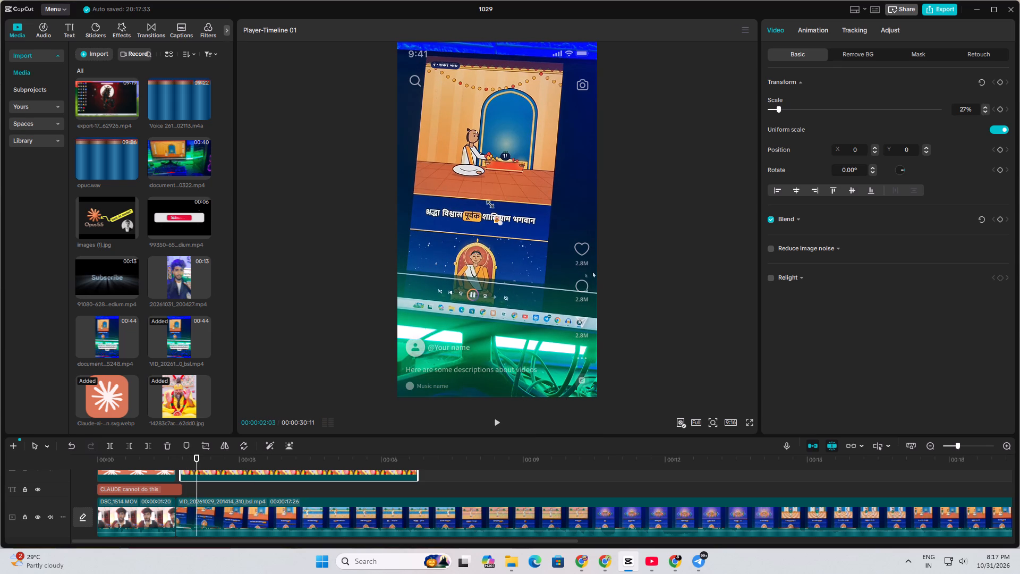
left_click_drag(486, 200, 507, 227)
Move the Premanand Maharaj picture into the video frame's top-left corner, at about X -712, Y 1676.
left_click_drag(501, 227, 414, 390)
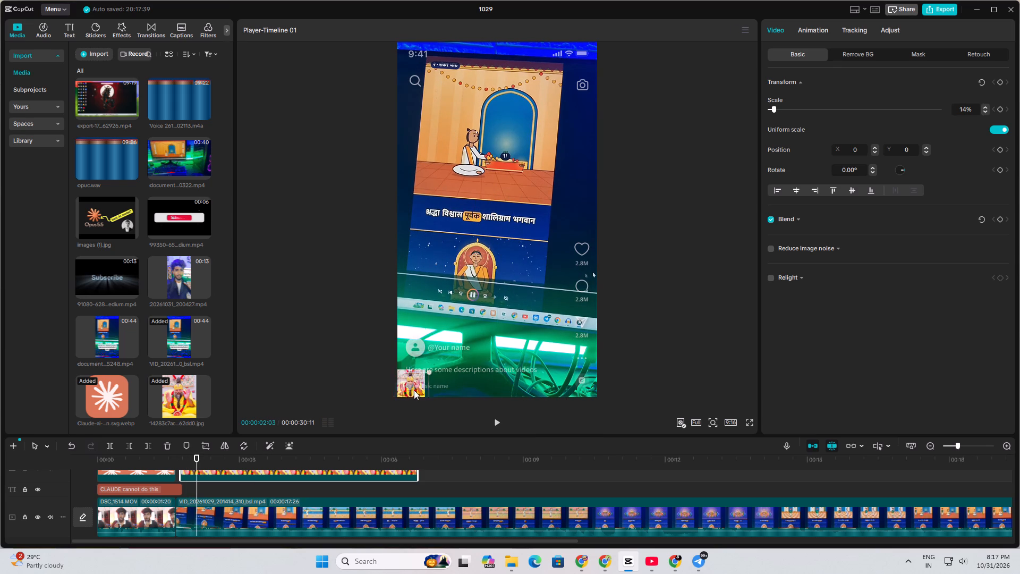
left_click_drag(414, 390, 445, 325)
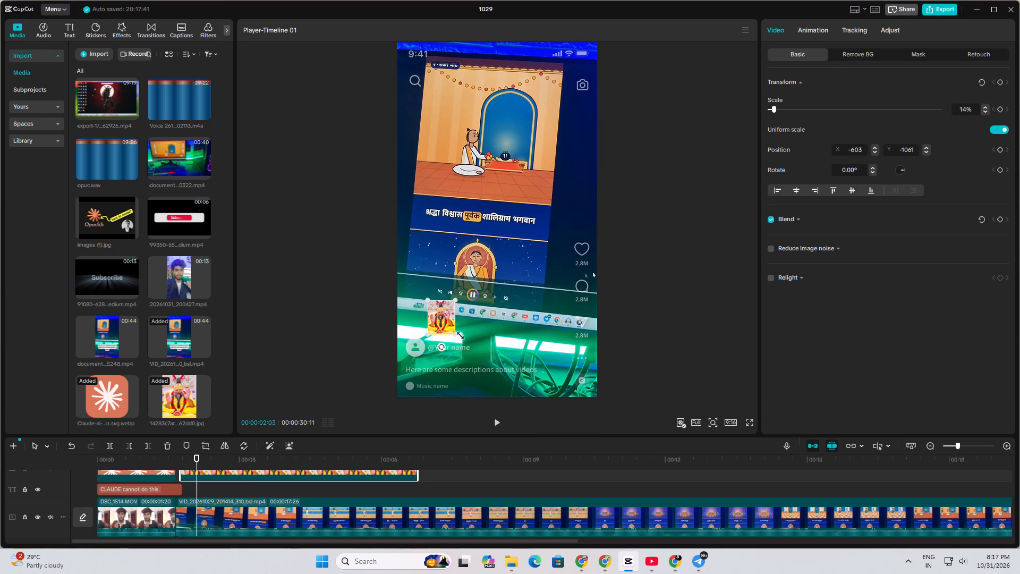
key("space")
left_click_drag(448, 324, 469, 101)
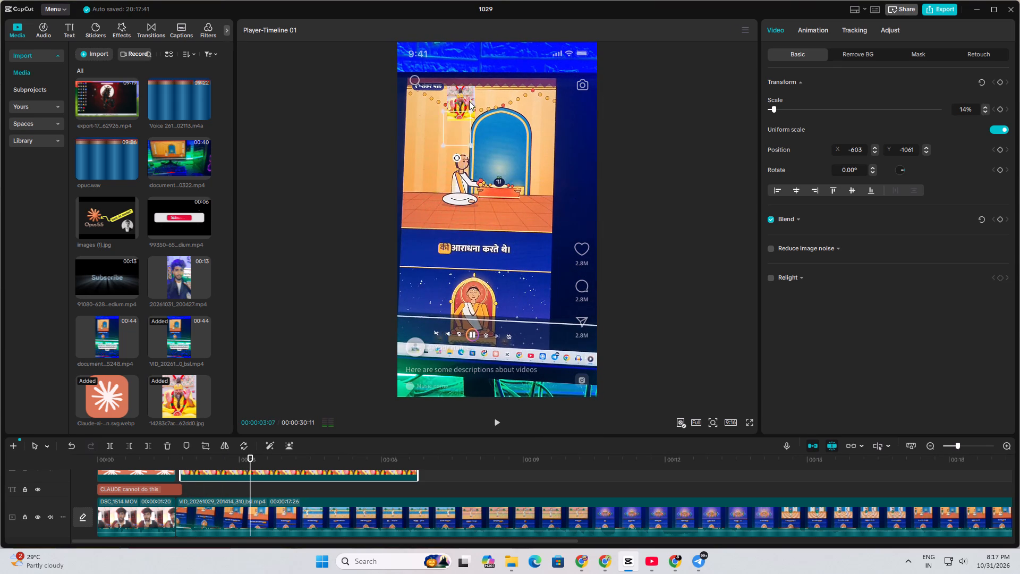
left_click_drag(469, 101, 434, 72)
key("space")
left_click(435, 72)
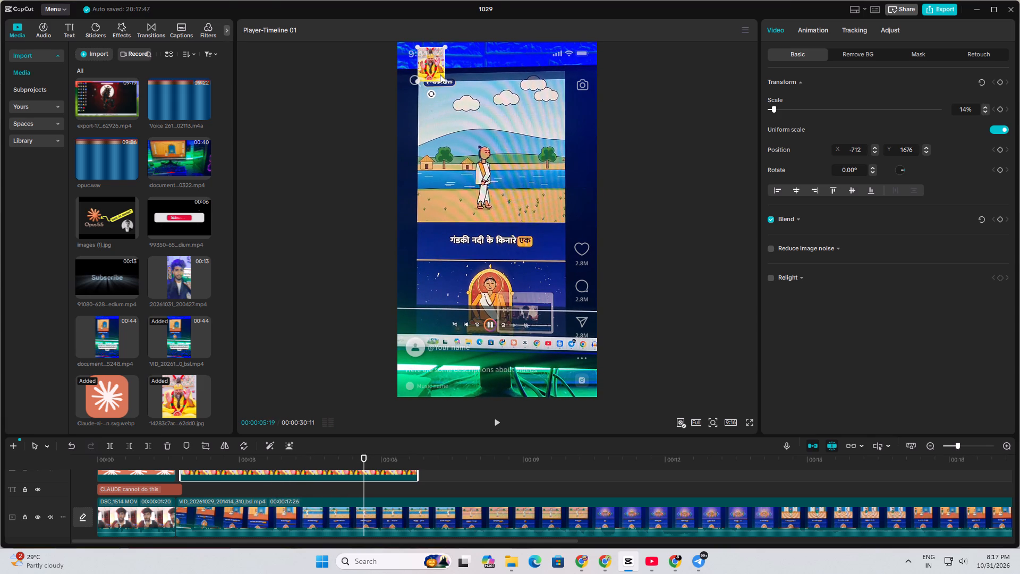
Delete the Premanand Maharaj picture clip from the timeline.
left_click_drag(117, 398, 389, 454)
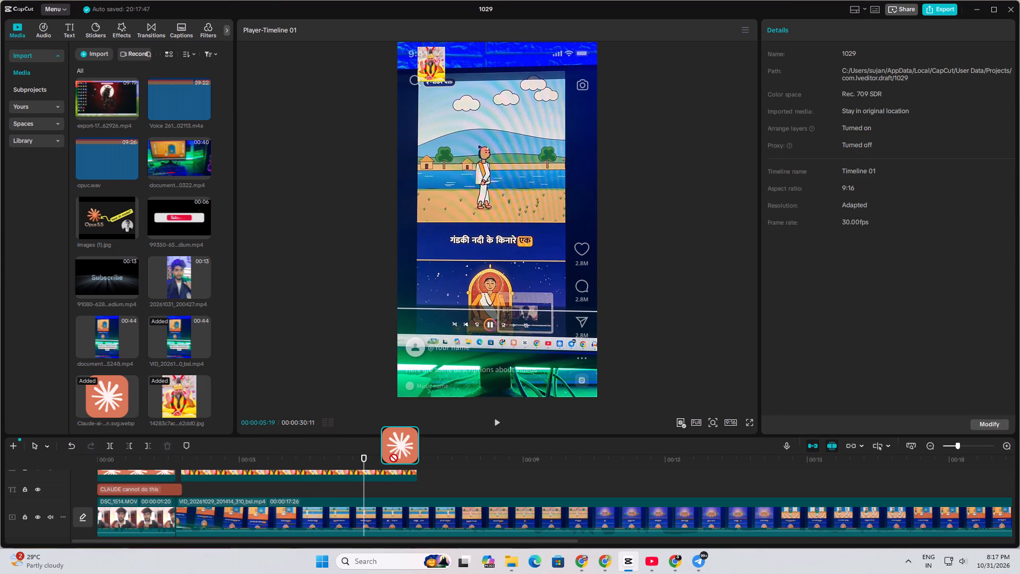
left_click_drag(389, 454, 139, 399)
left_click(271, 472)
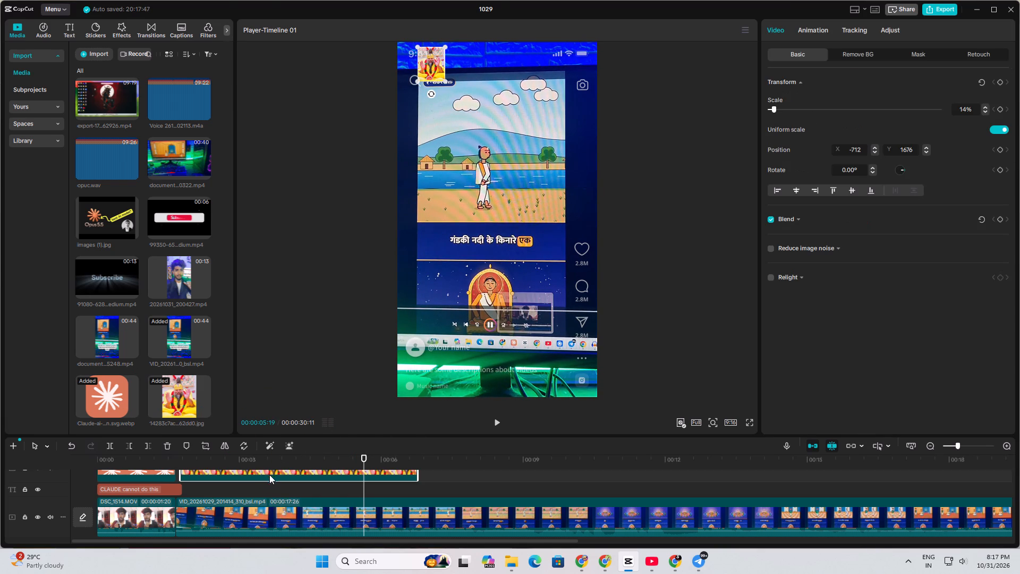
left_click(169, 448)
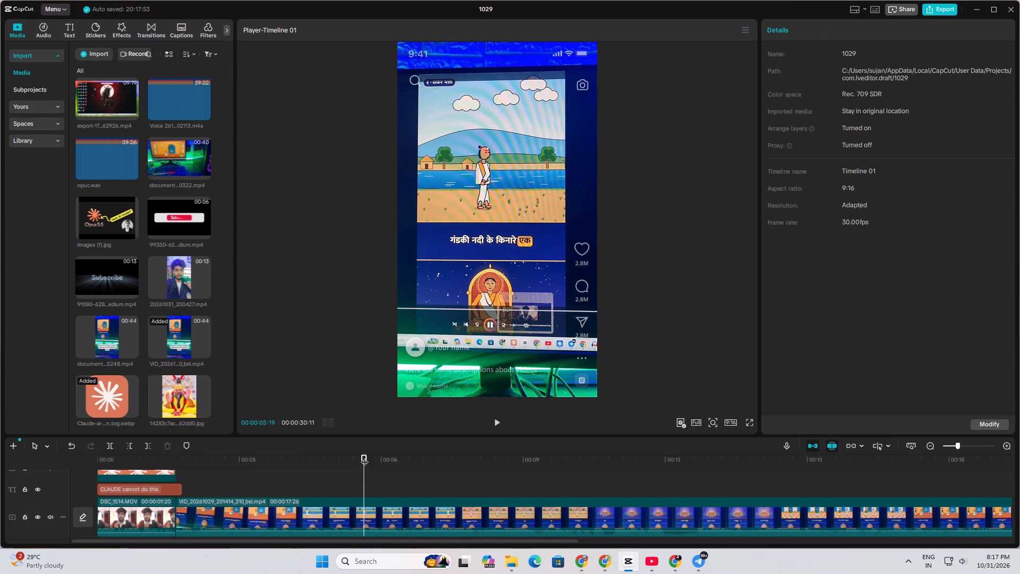
left_click_drag(367, 457, 81, 451)
key("space")
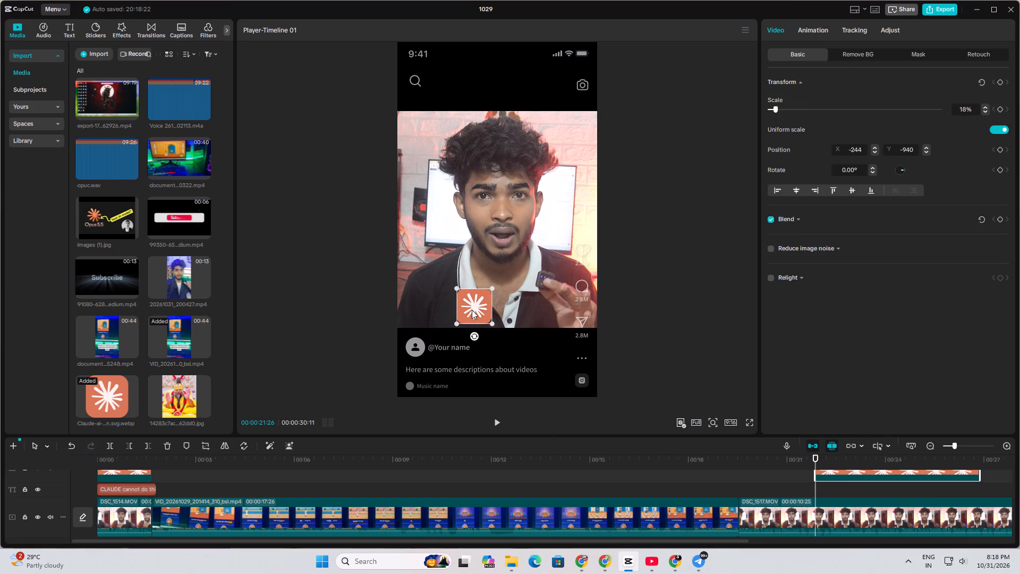
Trim the end of the new Claude icon clip so it lasts about half a second.
key("space")
key("space")
left_click(143, 446)
Play back the DSC_1517 clip past the Claude icon to check the speech that follows.
key("space")
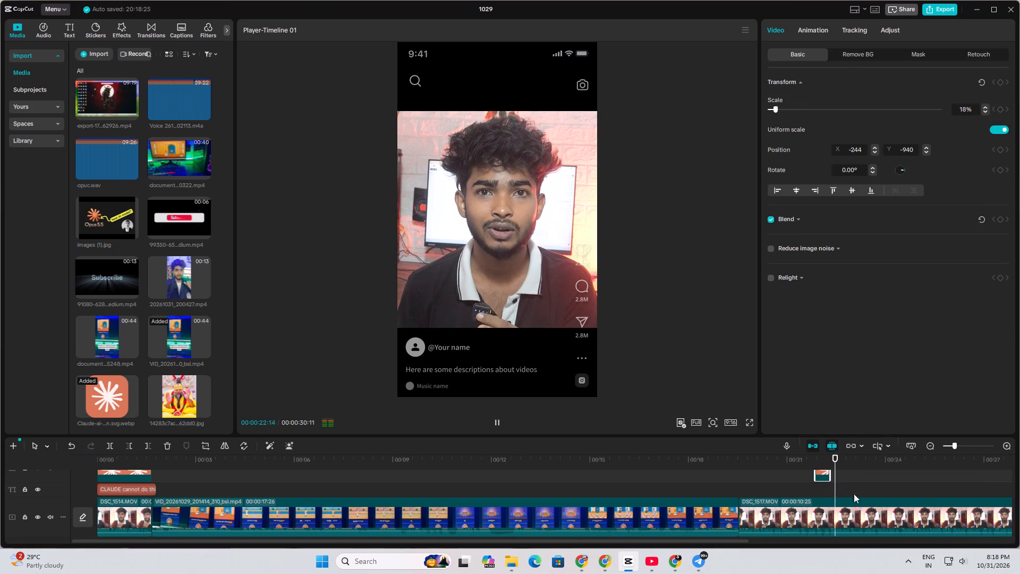
key("space")
key("space")
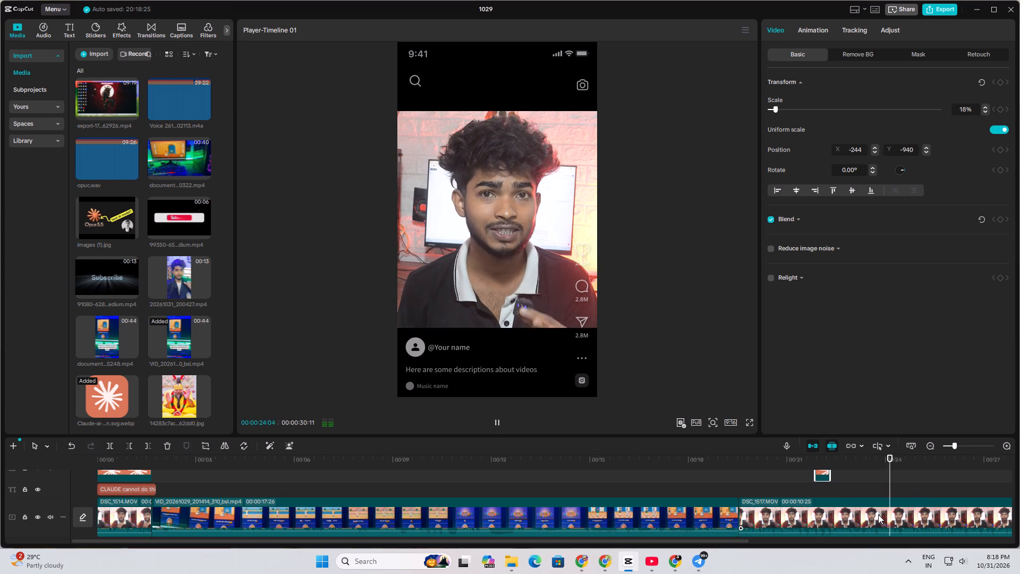
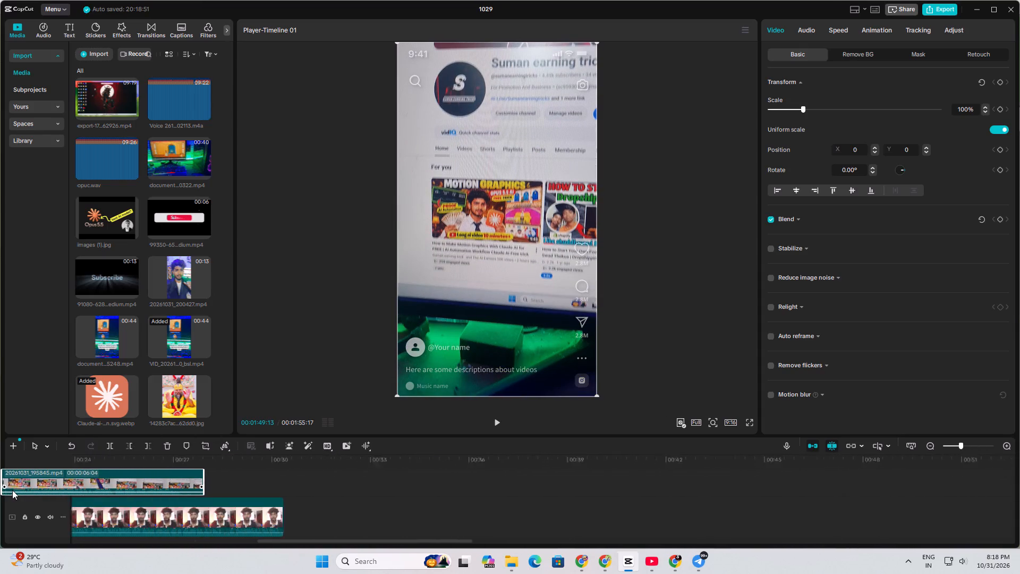
Move the six-second 20261031_195845.mp4 clip back along the timeline, above DSC_1517 and directly after the second Claude icon.
left_click_drag(12, 490, 506, 487)
Turn down the speaker volume and play from 00:00:21:18 to check the six-second overlay against the DSC_1517 speech.
left_click_drag(752, 460, 474, 487)
scroll(955, 561, "down", 2)
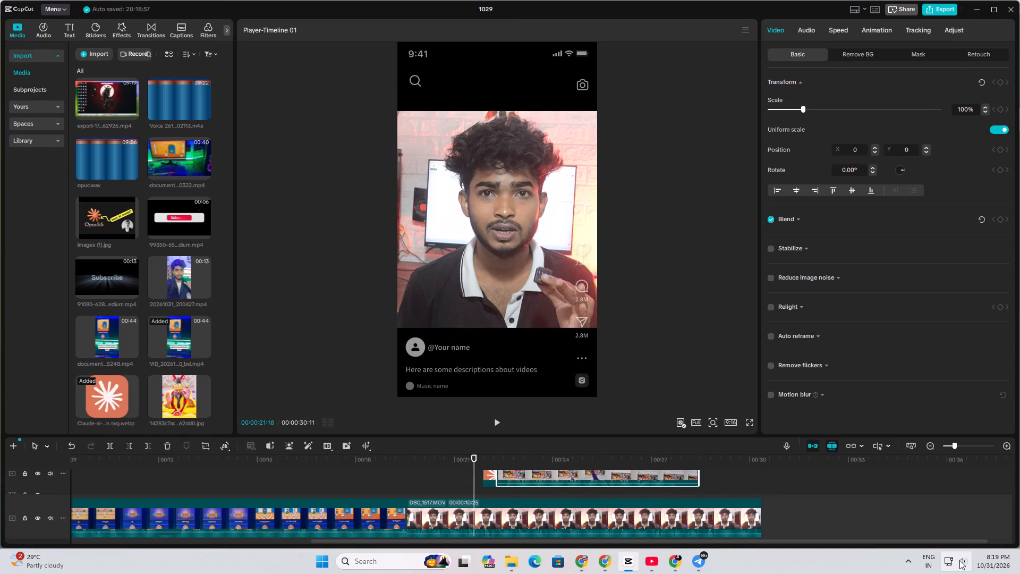
scroll(959, 560, "down", 5)
key("space")
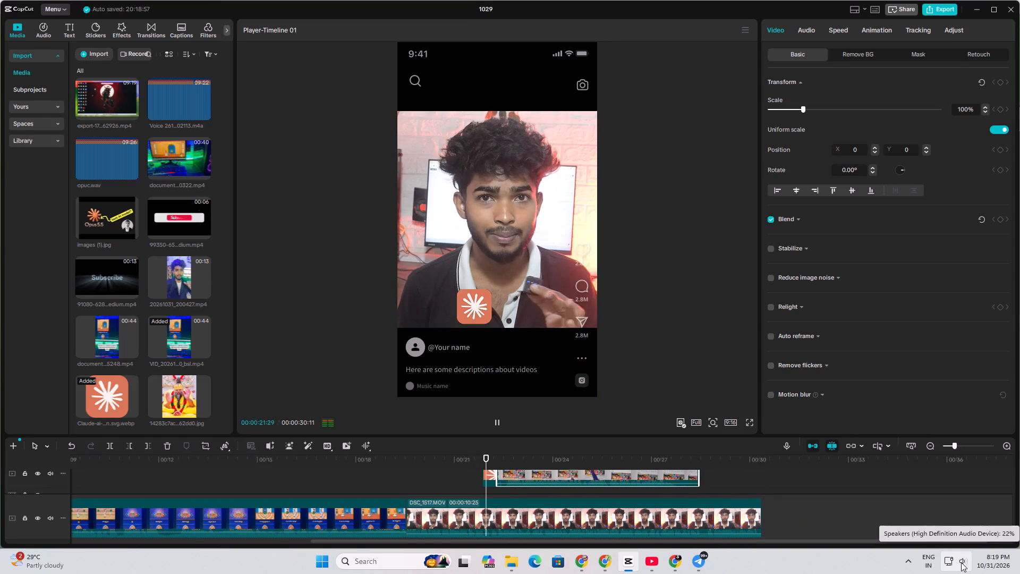
key("space")
scroll(961, 562, "down", 2)
key("space")
key("space")
key("space")
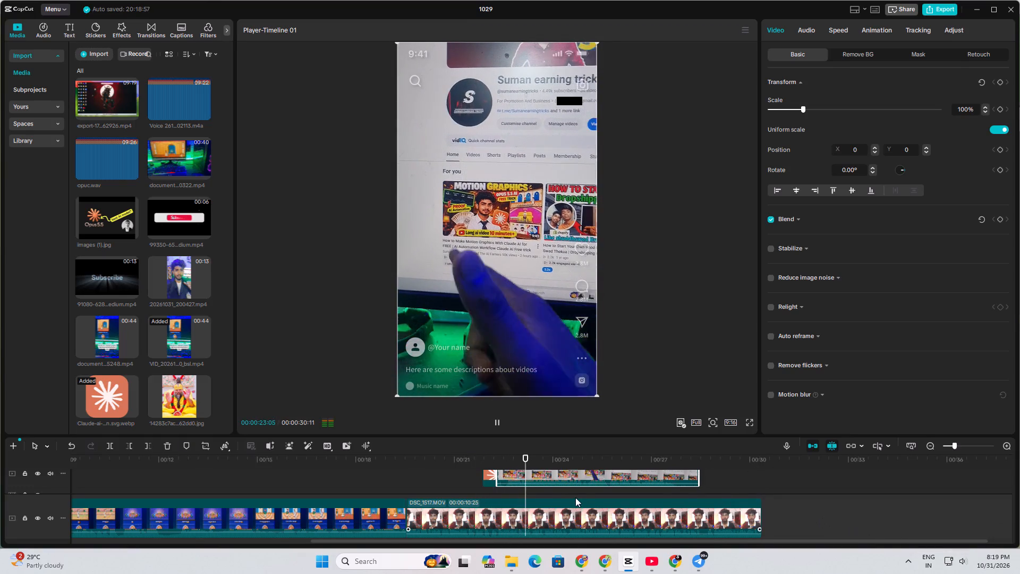
key("space")
key("space")
key("space")
Shift the six-second overlay clip later above DSC_1517 so it starts at about 00:00:24:02.
left_click_drag(547, 479, 558, 482)
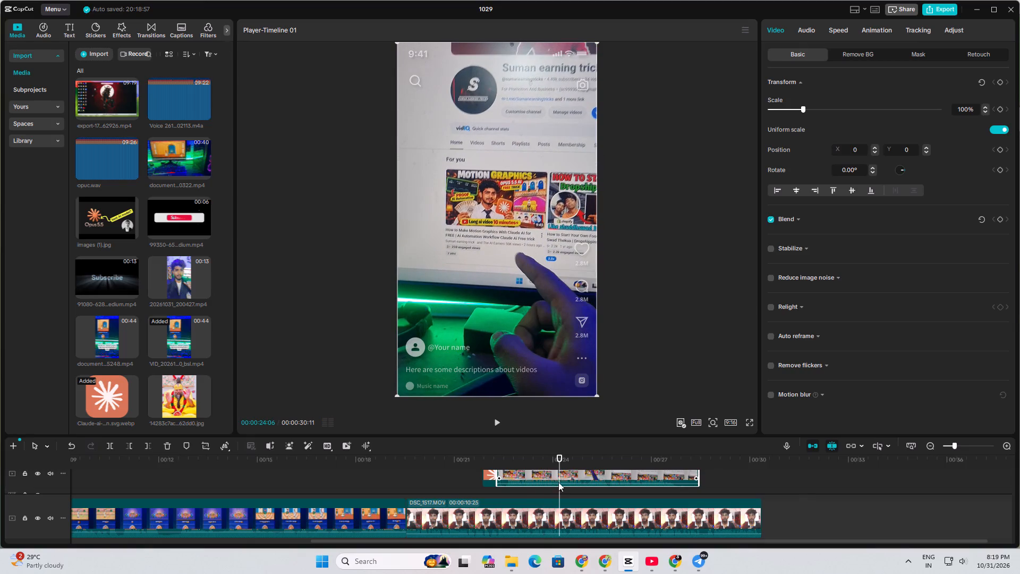
left_click_drag(558, 482, 652, 485)
key("space")
key("space")
key("space")
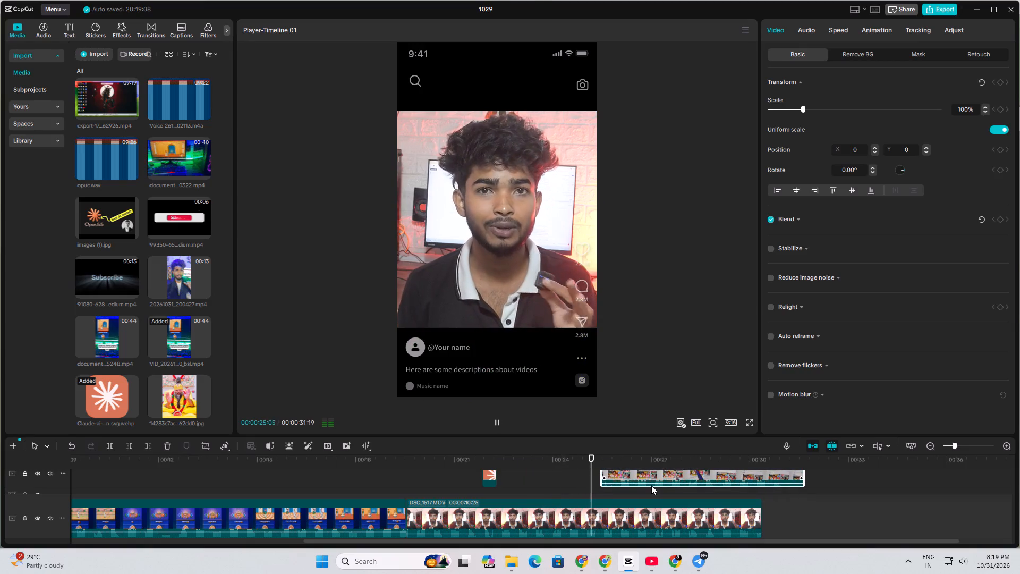
key("space")
left_click_drag(643, 478, 597, 487)
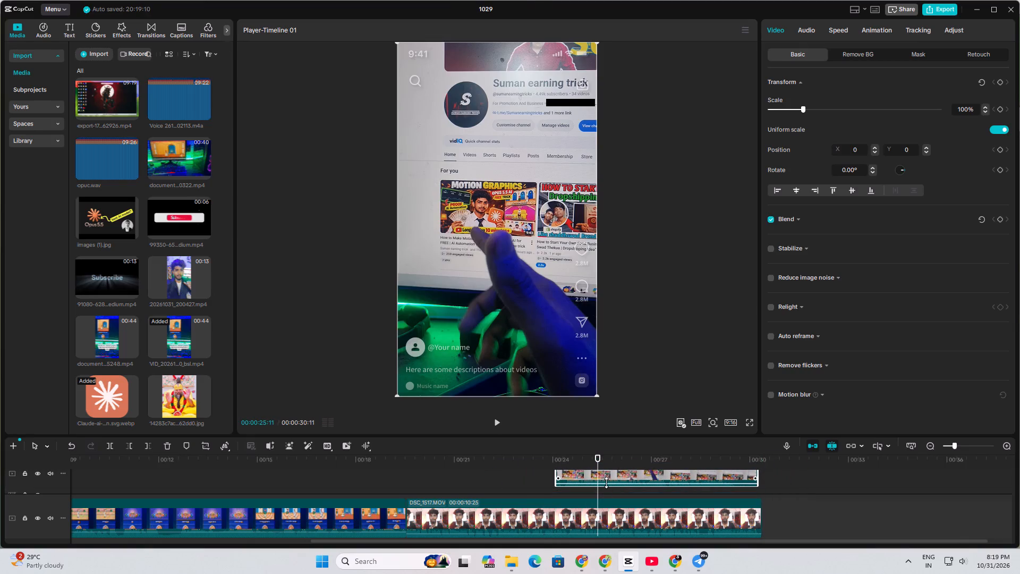
Lower the audio volume of the 20261031_195845.mp4 overlay above DSC_1517.
left_click_drag(606, 483, 607, 495)
Play from the start of DSC_1517 and trim the overlay's end at about 00:00:26:27.
left_click_drag(592, 460, 412, 476)
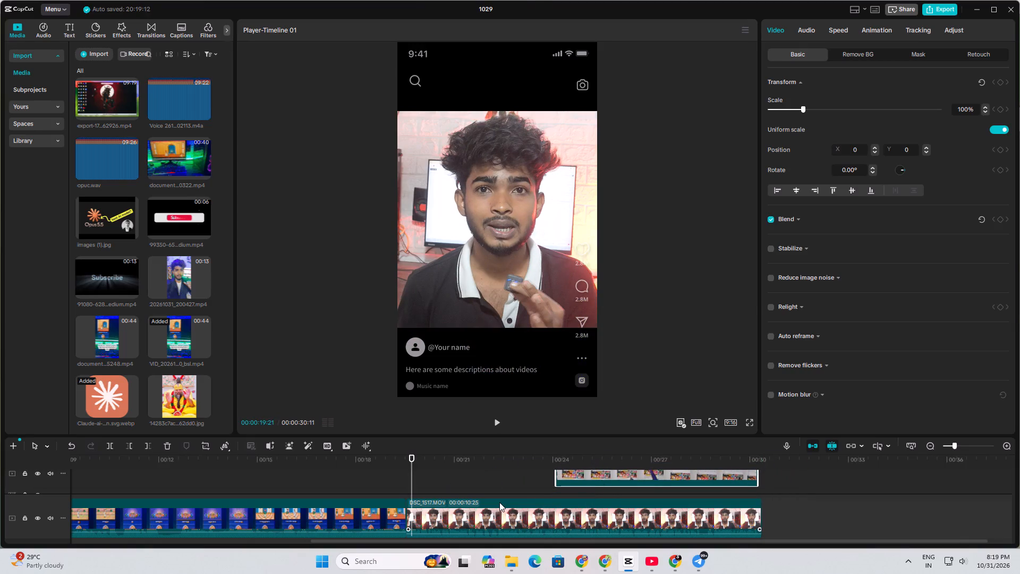
scroll(499, 502, "up", 2)
scroll(499, 502, "down", 1)
key("space")
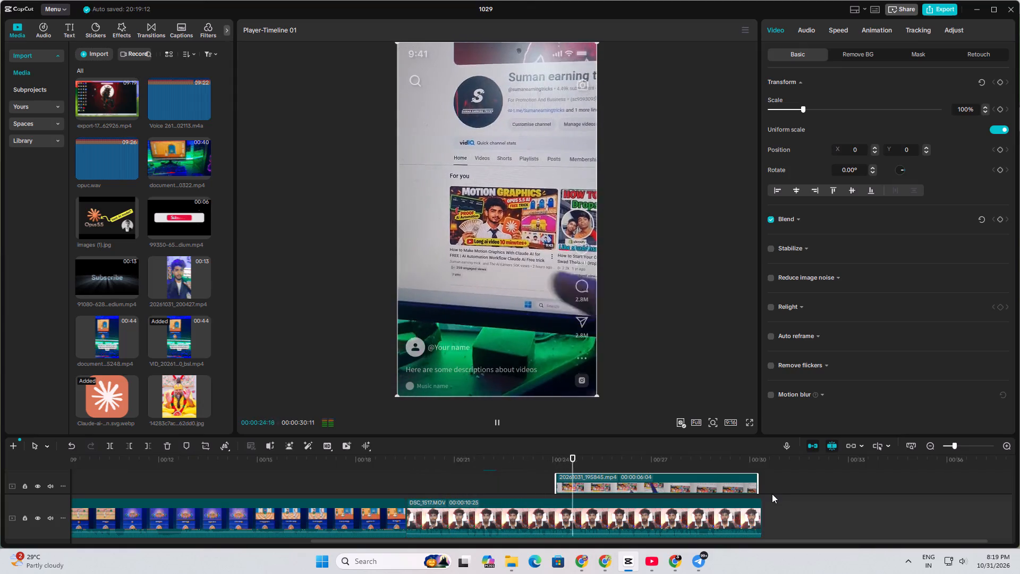
key("space")
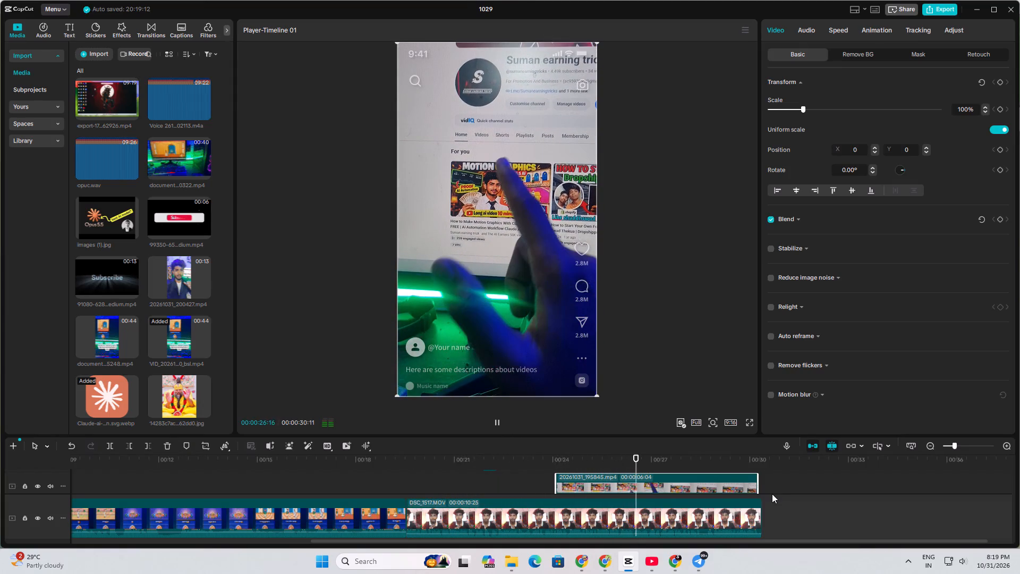
key("space")
key("space")
left_click(144, 449)
key("space")
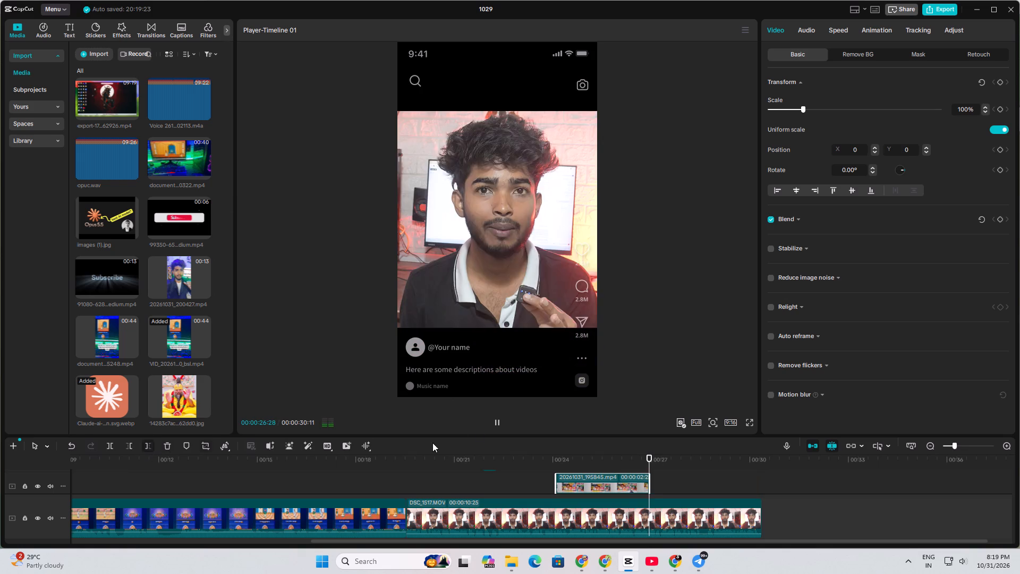
Play the timeline from the beginning through the VID_20261029 screen clip to review that section.
left_click(716, 537)
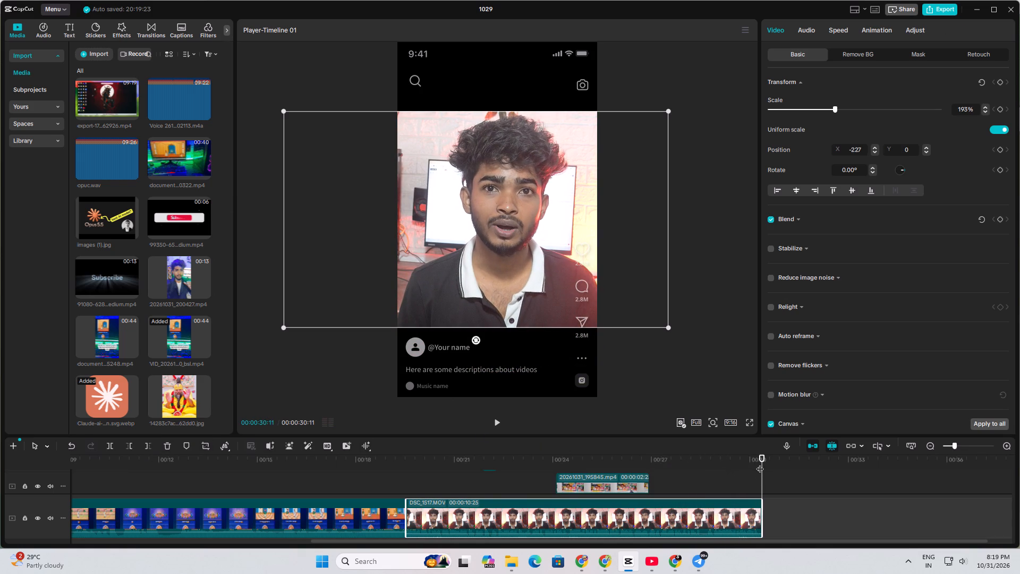
left_click_drag(760, 462, 1, 495)
key("space")
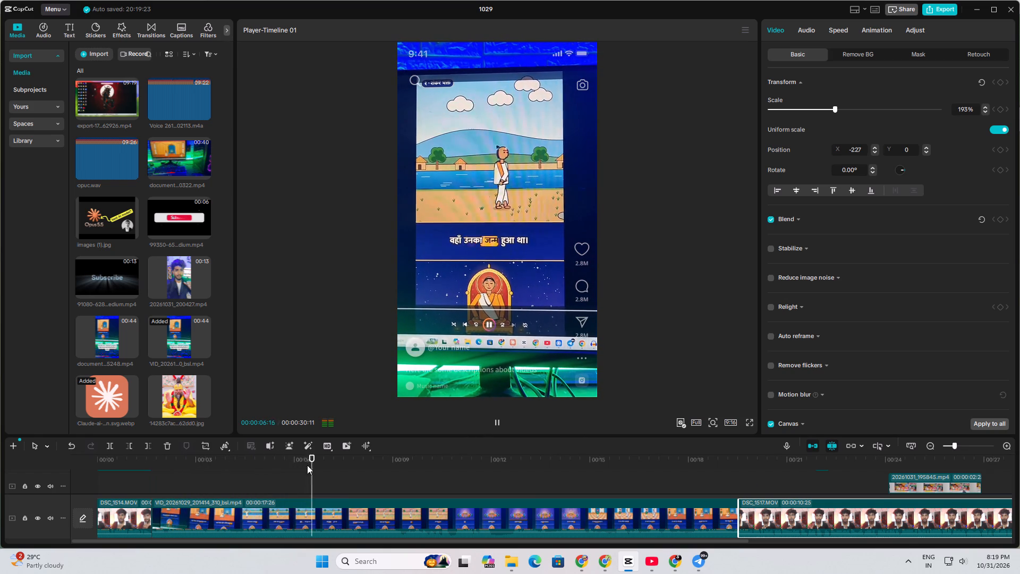
Preview 20261031_200427.mp4 and 20261031_195845.mp4, and add the latter above the VID_20261029 clip at about 00:00:04.
left_click(175, 276)
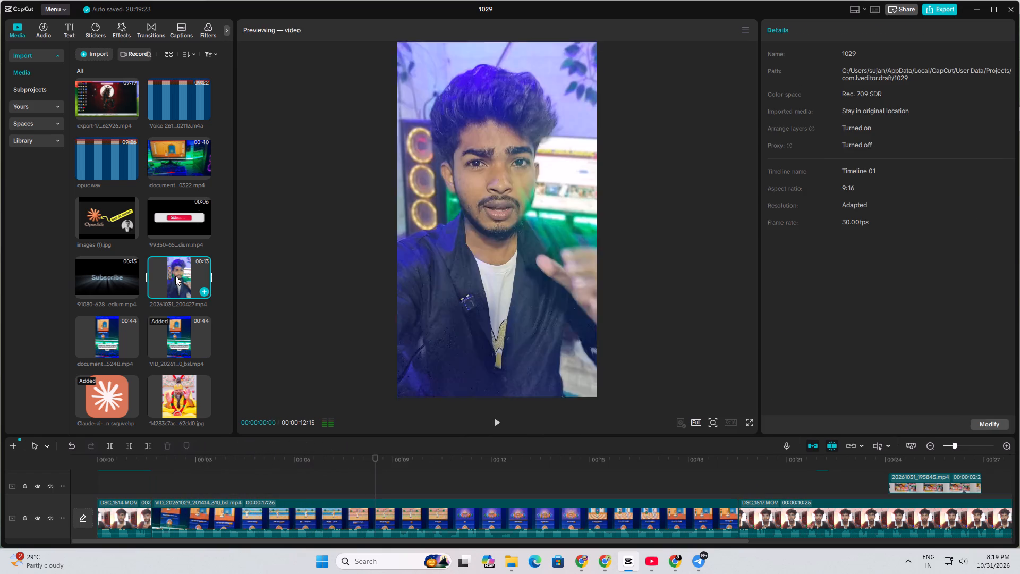
scroll(191, 368, "down", 4)
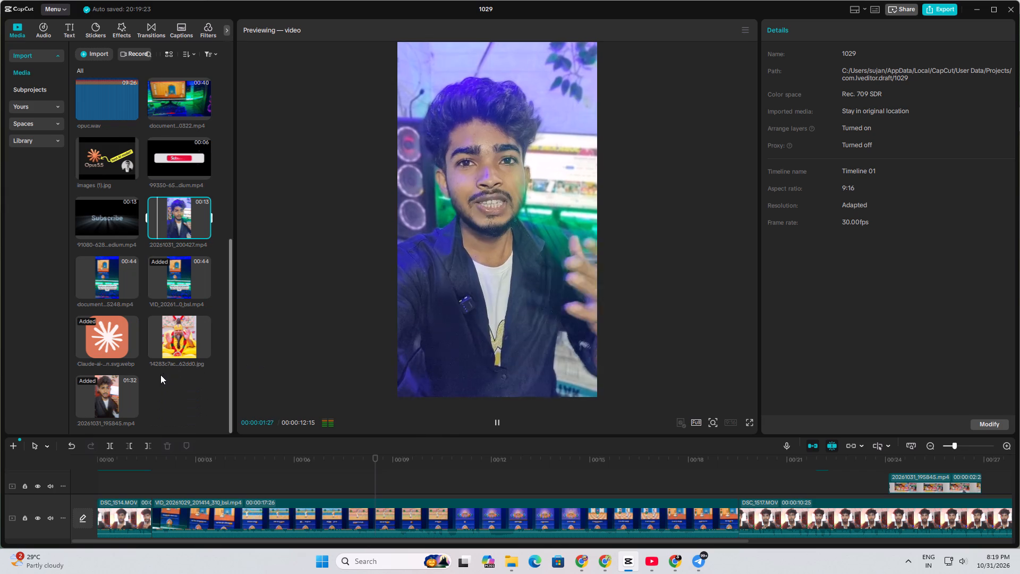
left_click(116, 398)
key("space")
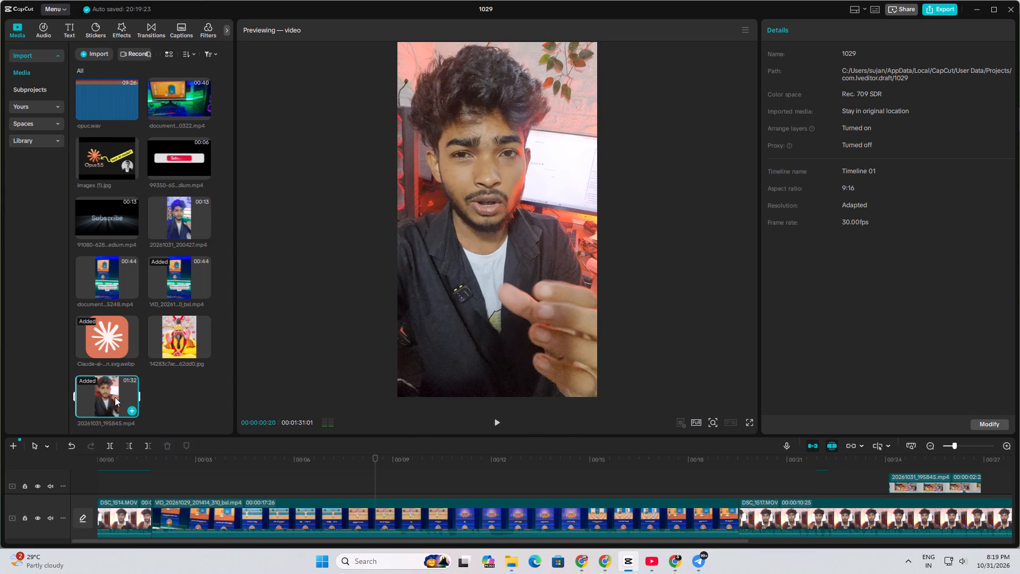
left_click_drag(114, 397, 258, 478)
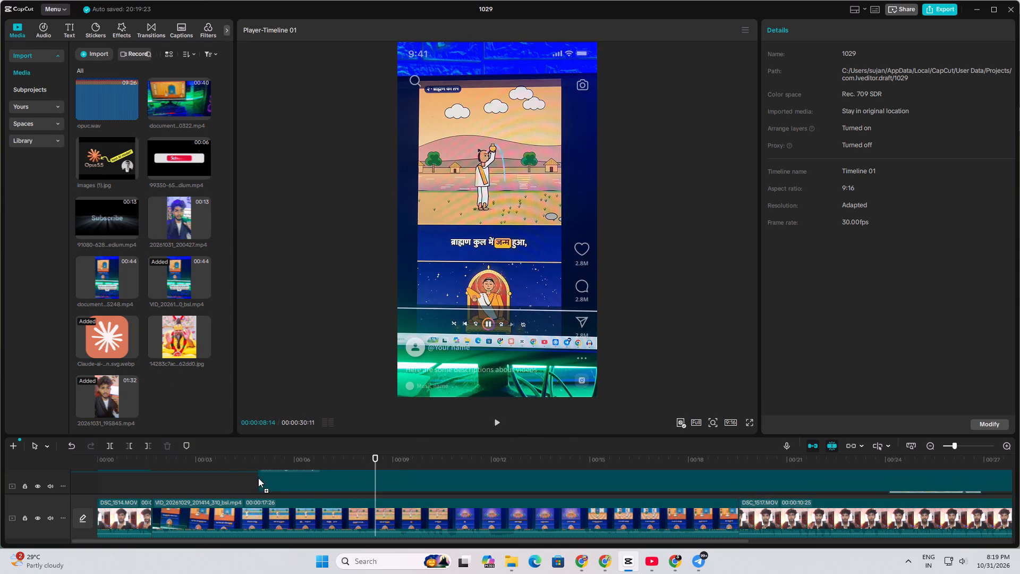
left_click_drag(258, 478, 235, 470)
Find the end of the talking-head part in the new overlay and trim away everything before 00:00:16:04.
left_click_drag(378, 457, 670, 477)
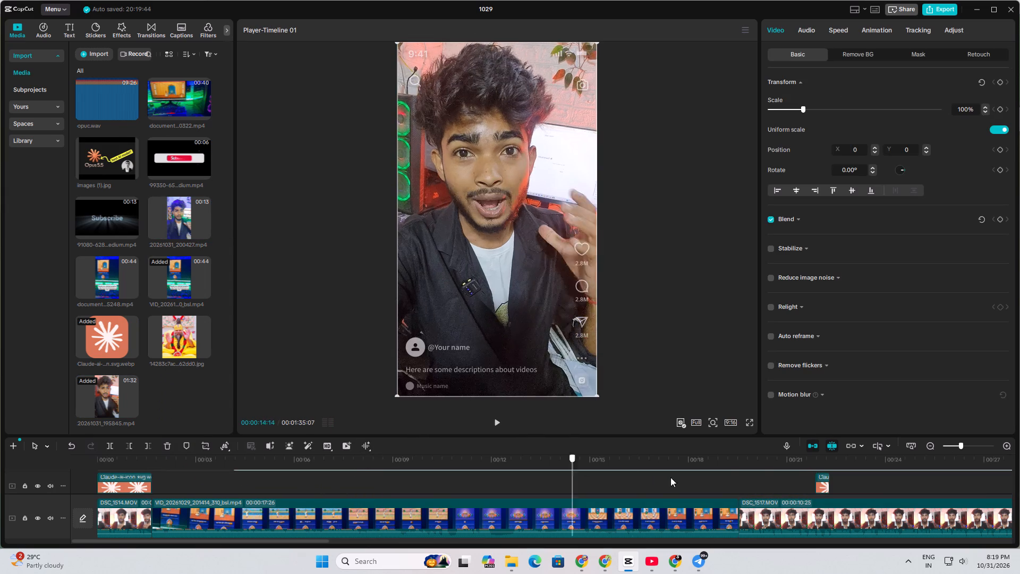
left_click_drag(670, 477, 613, 465)
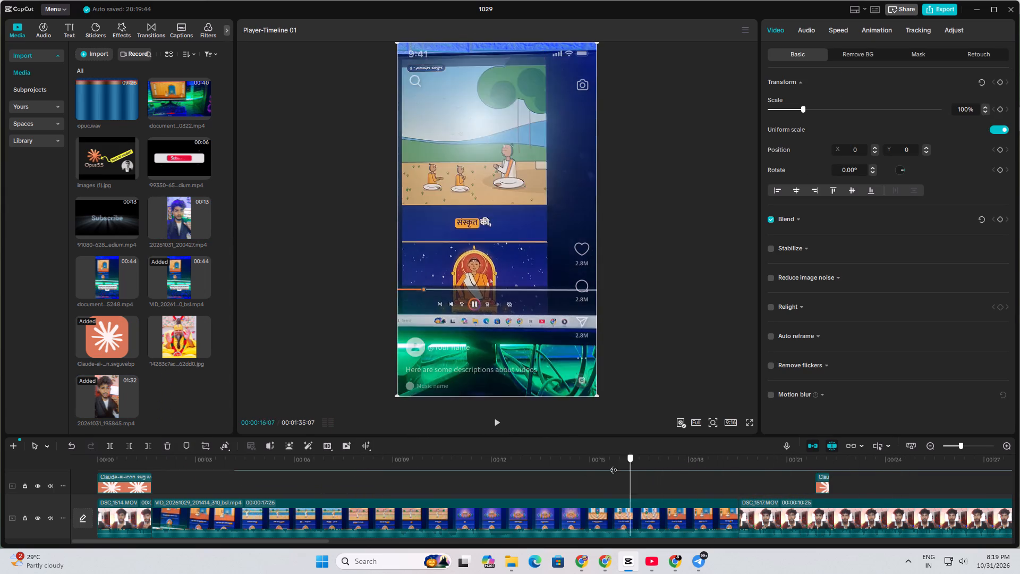
left_click_drag(613, 465, 630, 470)
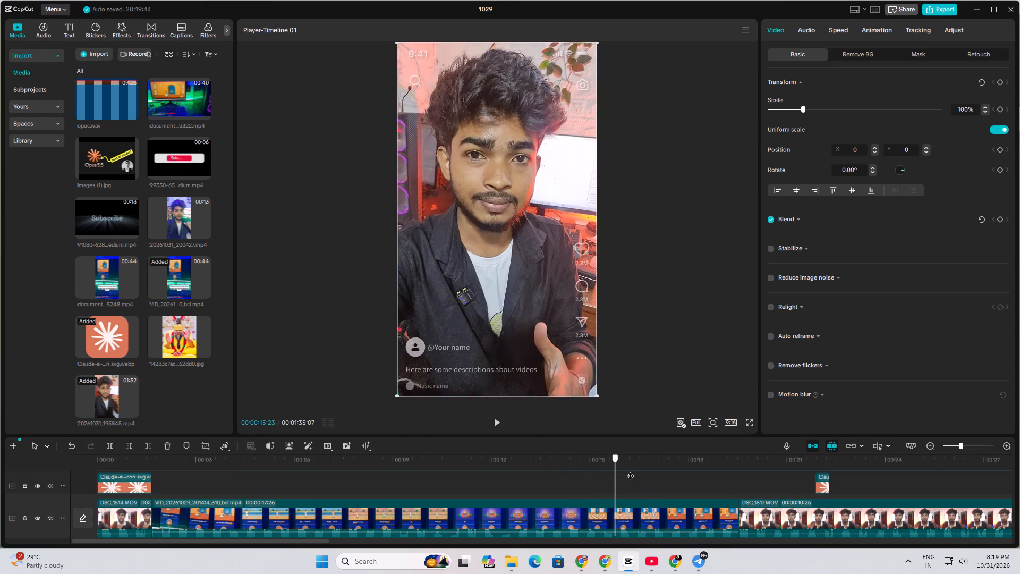
left_click_drag(630, 470, 627, 470)
left_click(132, 448)
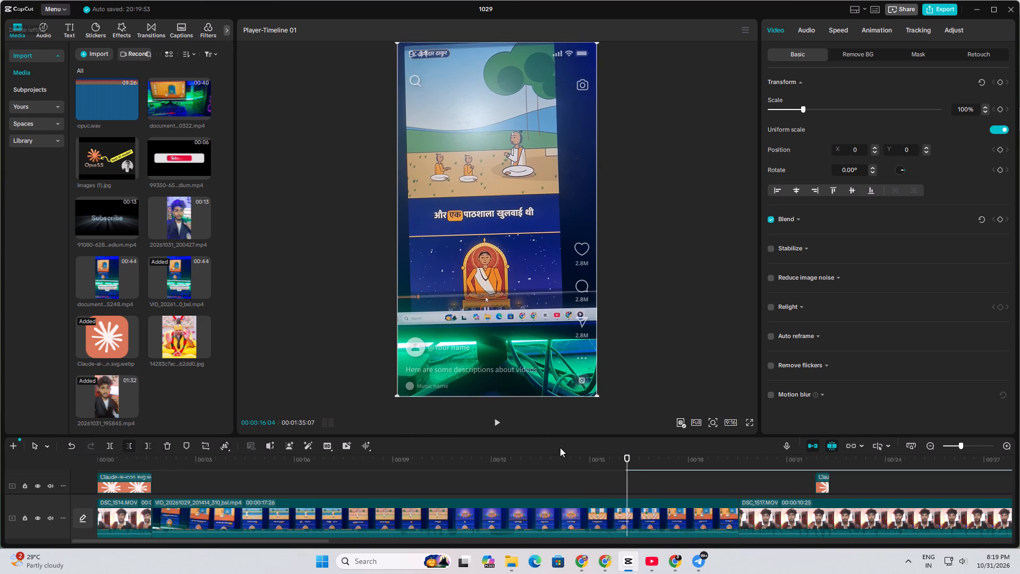
Move the trimmed overlay so it starts together with the VID_20261029 clip, at about 00:00:01:20.
scroll(595, 467, "up", 5)
left_click_drag(653, 485, 290, 484)
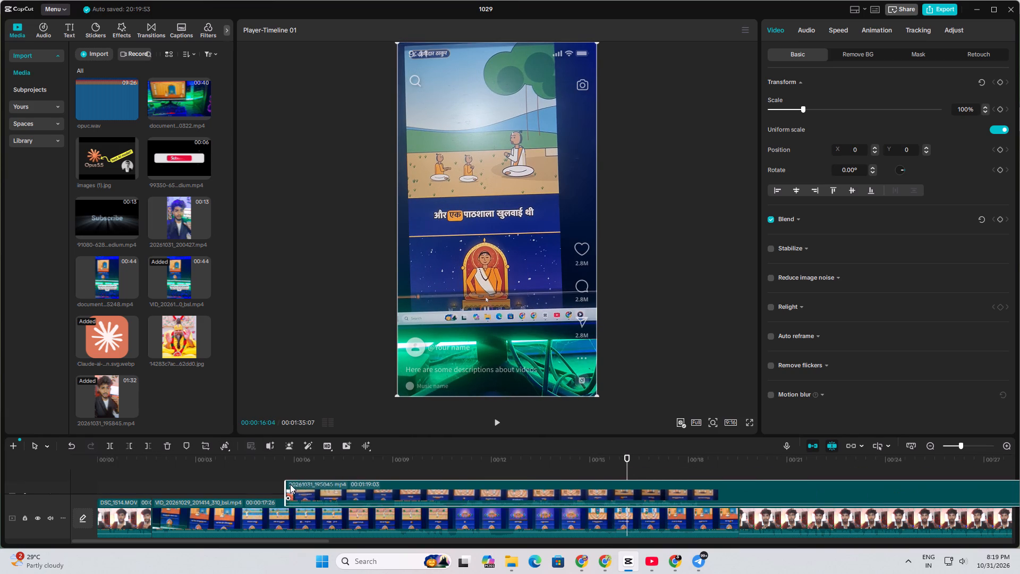
left_click_drag(290, 484, 176, 478)
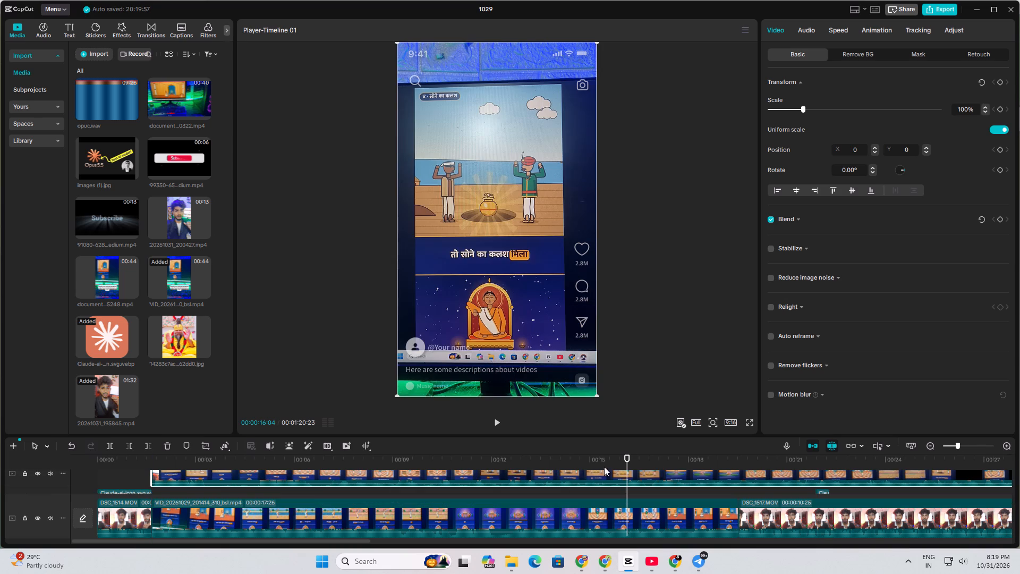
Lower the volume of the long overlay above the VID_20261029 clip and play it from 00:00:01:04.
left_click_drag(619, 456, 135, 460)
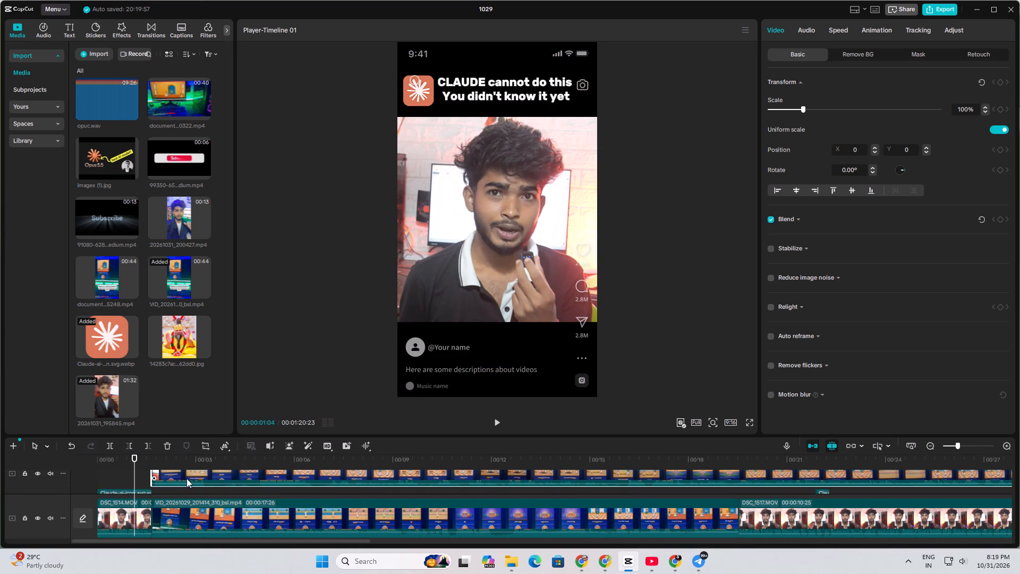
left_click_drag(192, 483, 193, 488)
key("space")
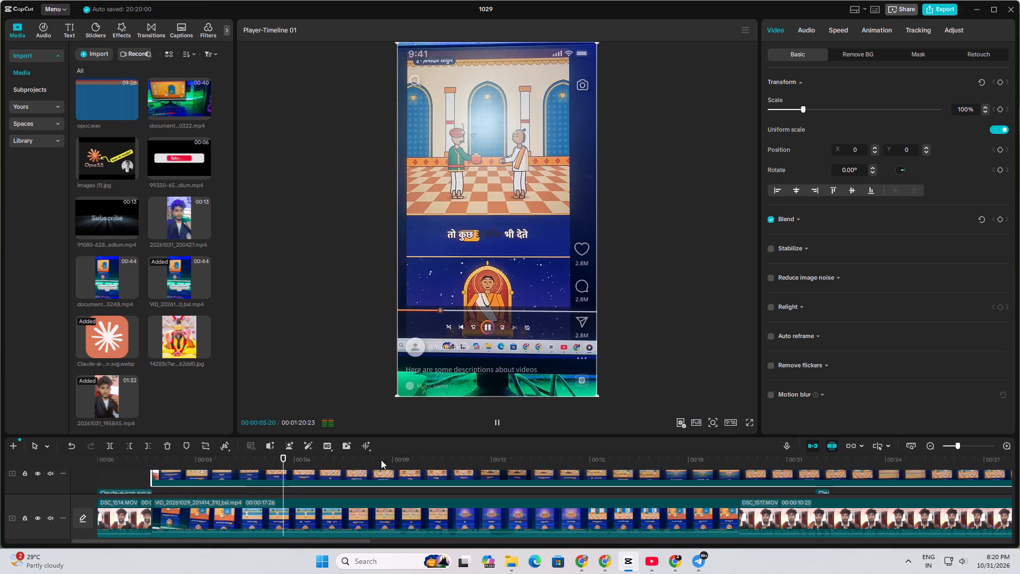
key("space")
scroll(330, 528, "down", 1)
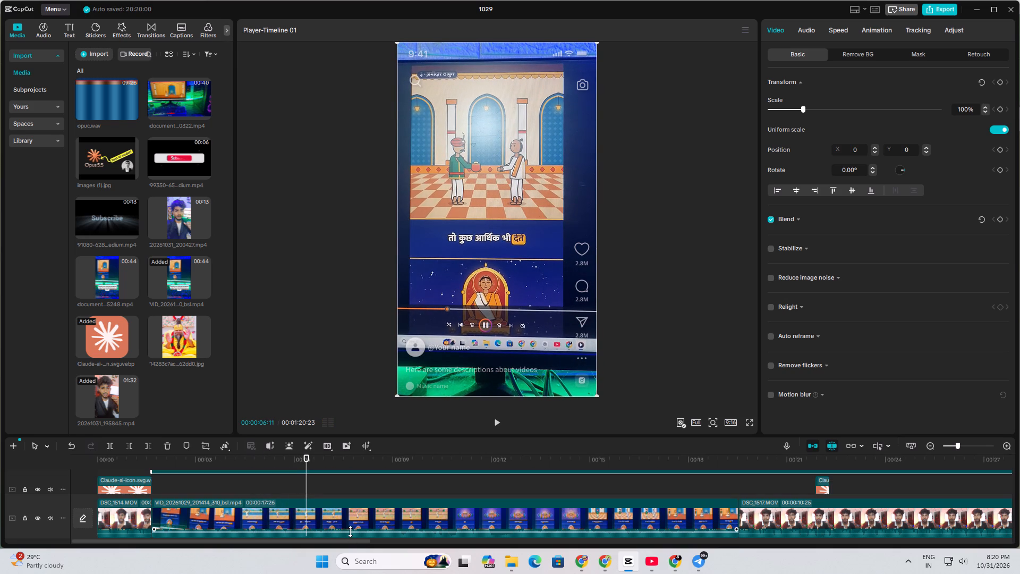
Lower the audio volume of the VID_20261029 clip on the main track.
left_click_drag(350, 531, 351, 545)
Play on through the VID_20261029 section and look over the tracks to check which audio is heard.
key("space")
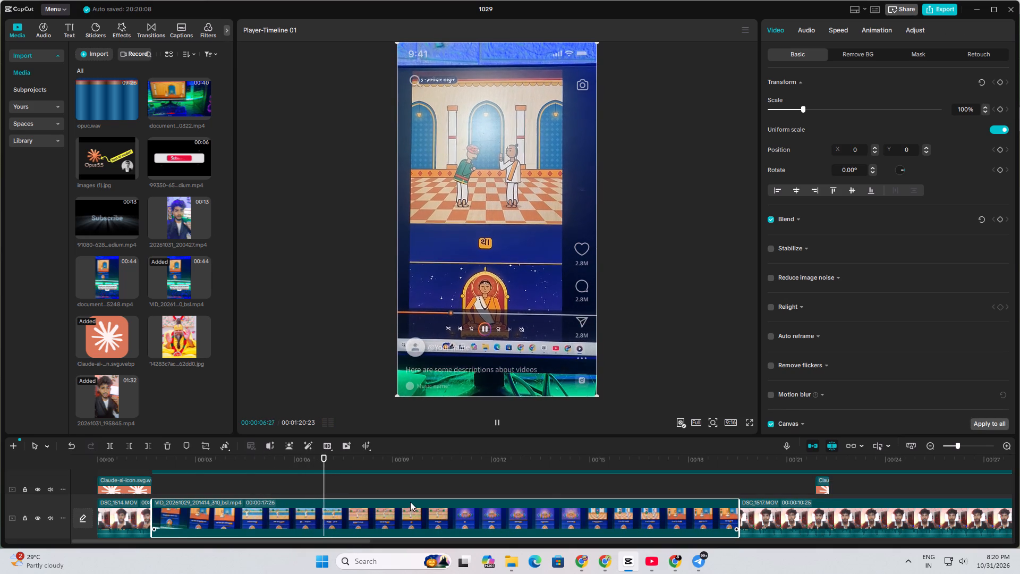
scroll(410, 502, "up", 2)
scroll(423, 495, "down", 1)
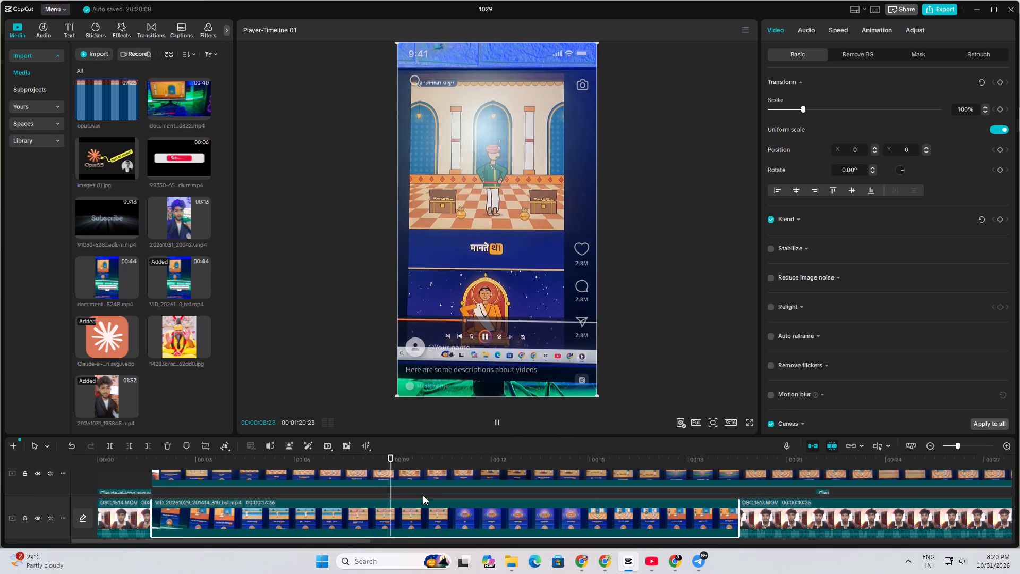
scroll(423, 495, "down", 1)
key("space")
key("space")
scroll(433, 497, "down", 2)
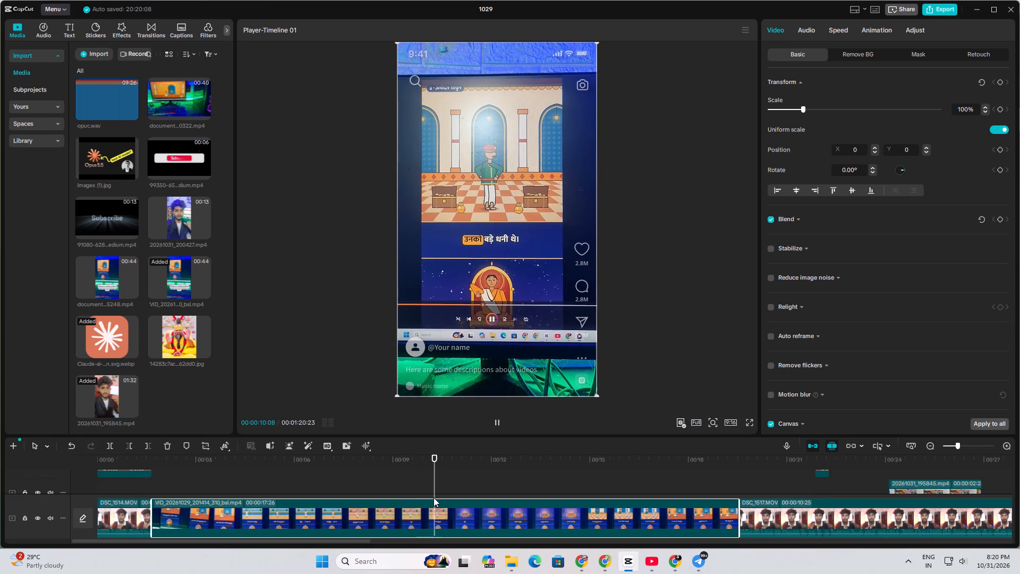
key("space")
scroll(432, 499, "down", 2)
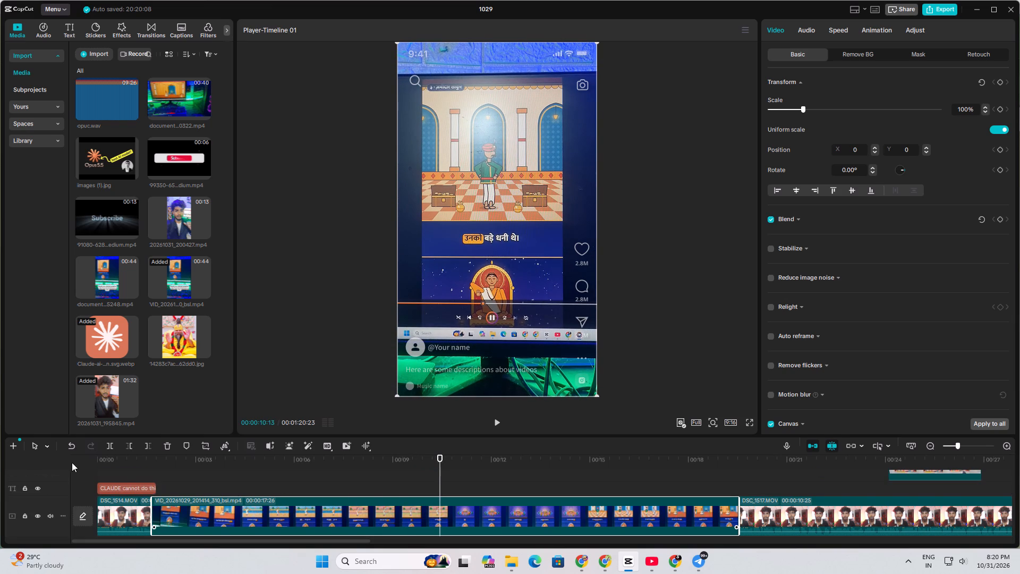
Raise the audio volume of the long 20261031_195845.mp4 overlay above the VID_20261029 clip.
scroll(446, 490, "up", 5)
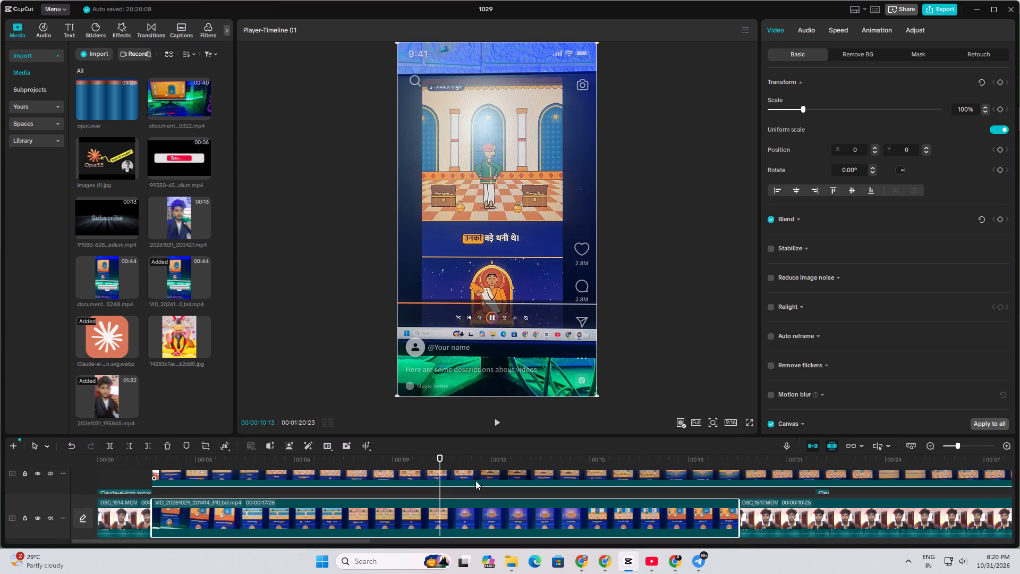
left_click(477, 486)
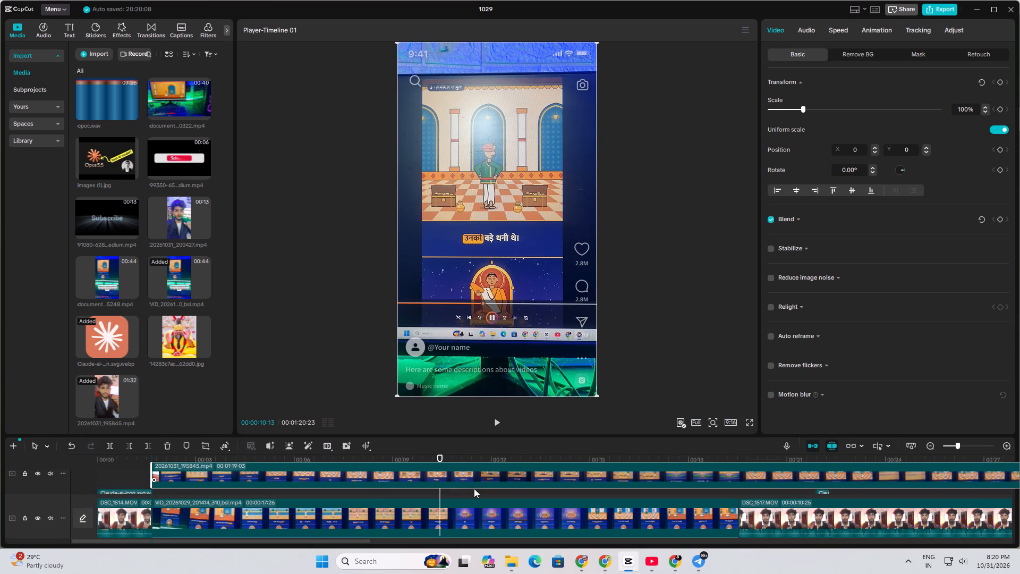
left_click_drag(463, 486, 465, 484)
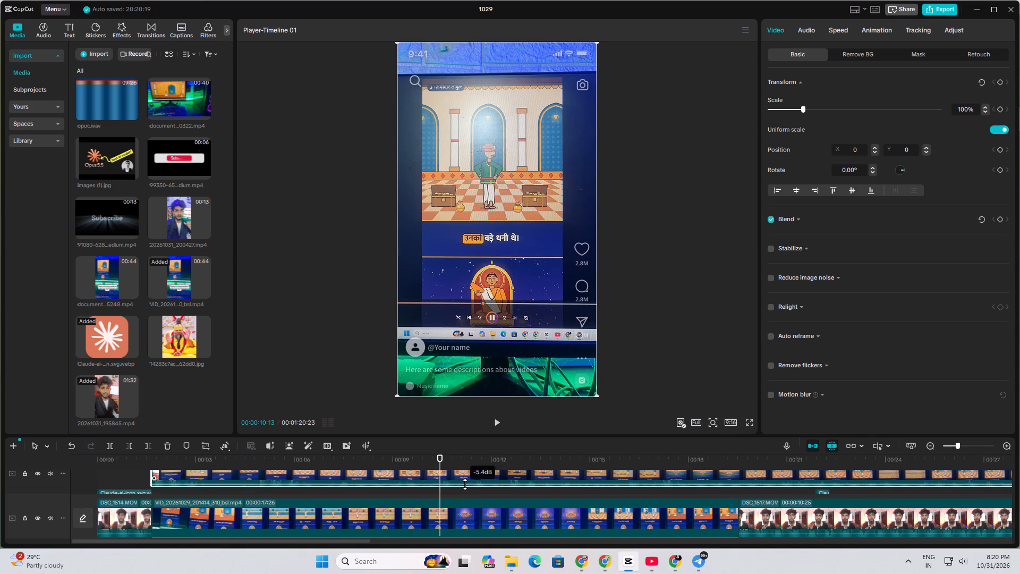
left_click_drag(465, 484, 467, 481)
Listen to the long overlay's audio and trim its beginning up to 00:00:07:03.
key("space")
key("space")
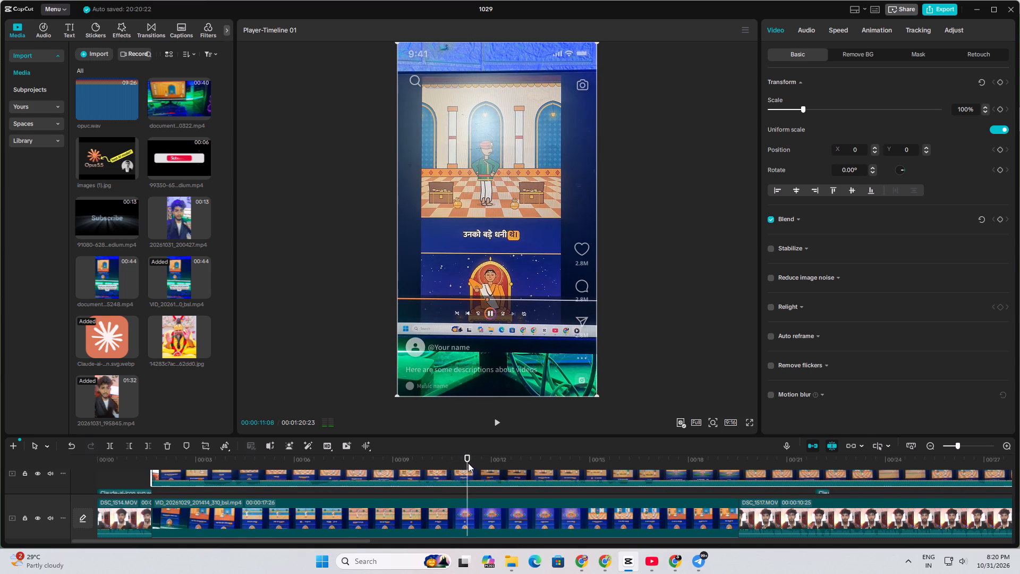
left_click_drag(466, 462, 365, 480)
key("space")
key("space")
left_click_drag(379, 459, 318, 480)
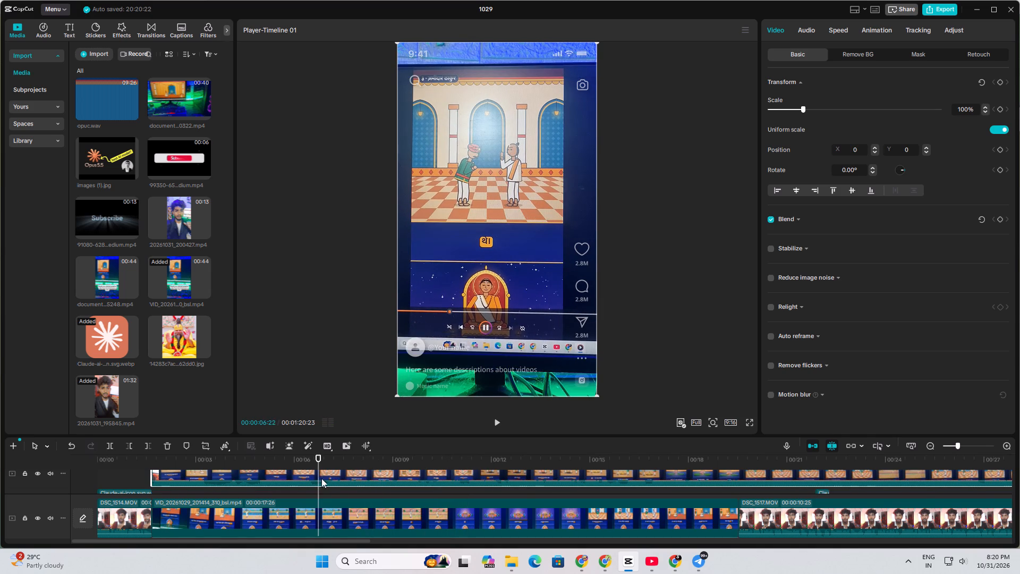
key("space")
key("space")
left_click(131, 444)
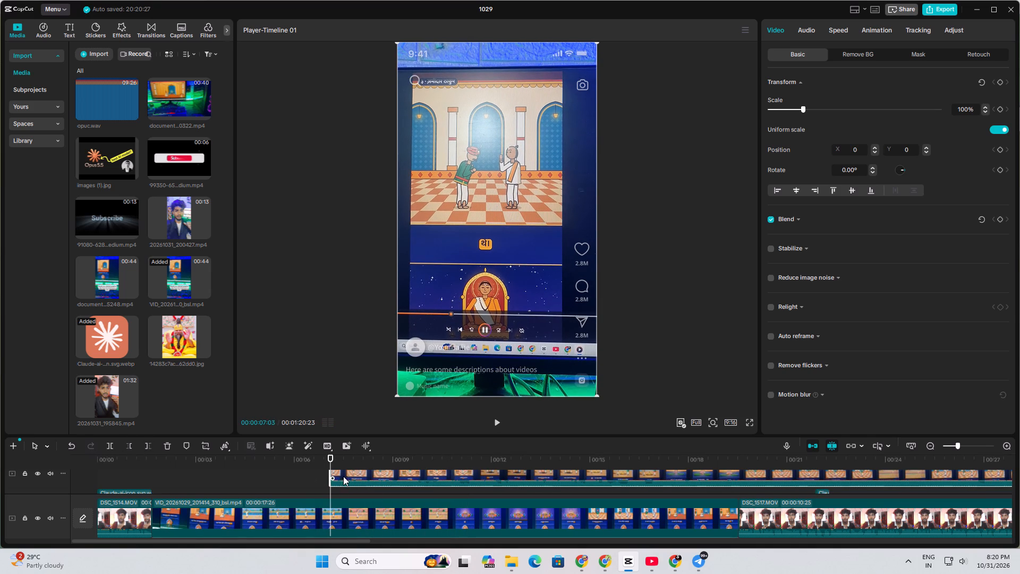
Move the long 20261031_195845.mp4 overlay earlier so it starts where the VID_20261029 clip begins.
left_click_drag(349, 475, 169, 491)
Play through the long screen-footage overlay and cut off everything after 00:00:22:16.
left_click_drag(330, 461, 209, 478)
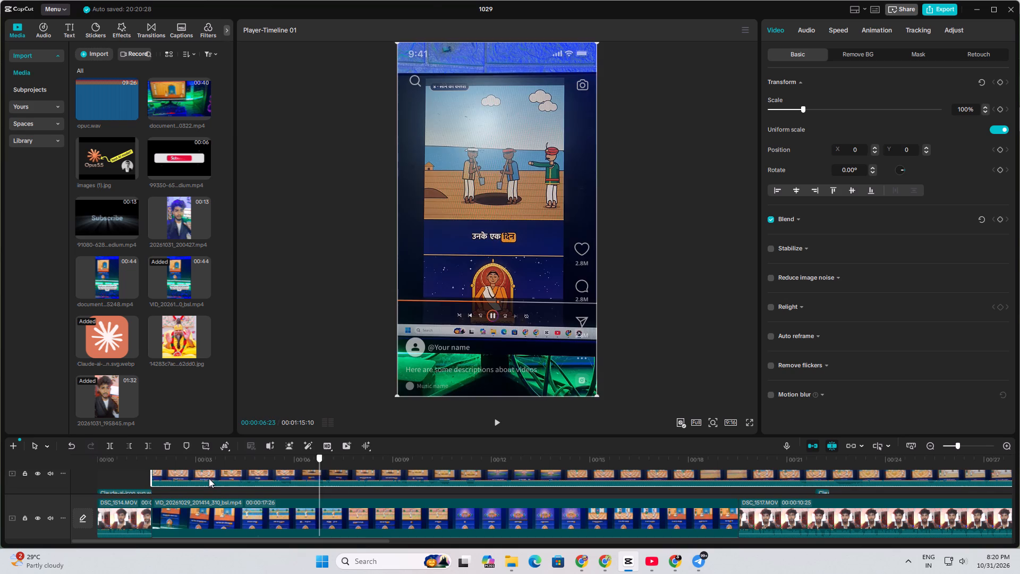
left_click_drag(209, 478, 64, 507)
key("space")
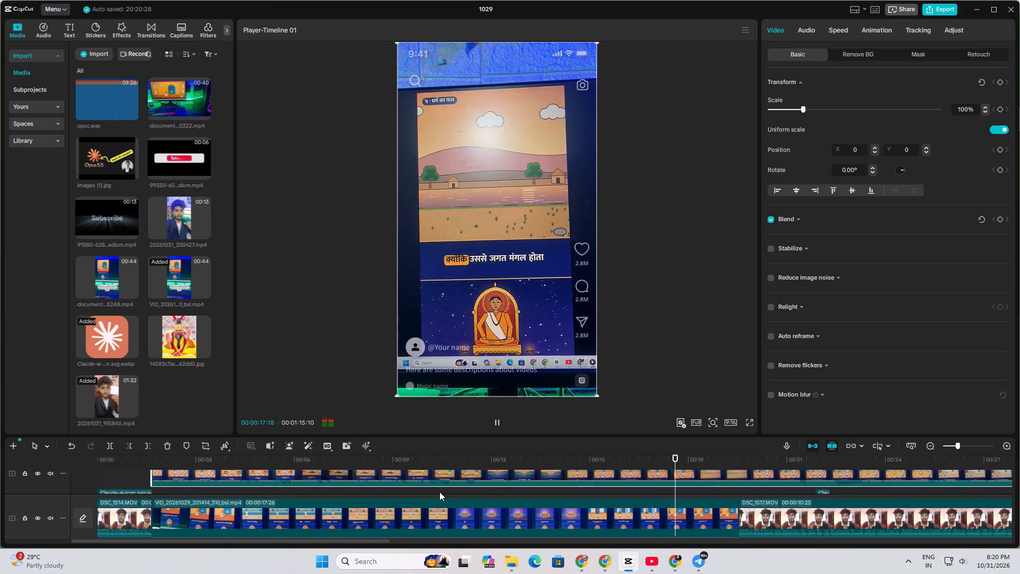
key("space")
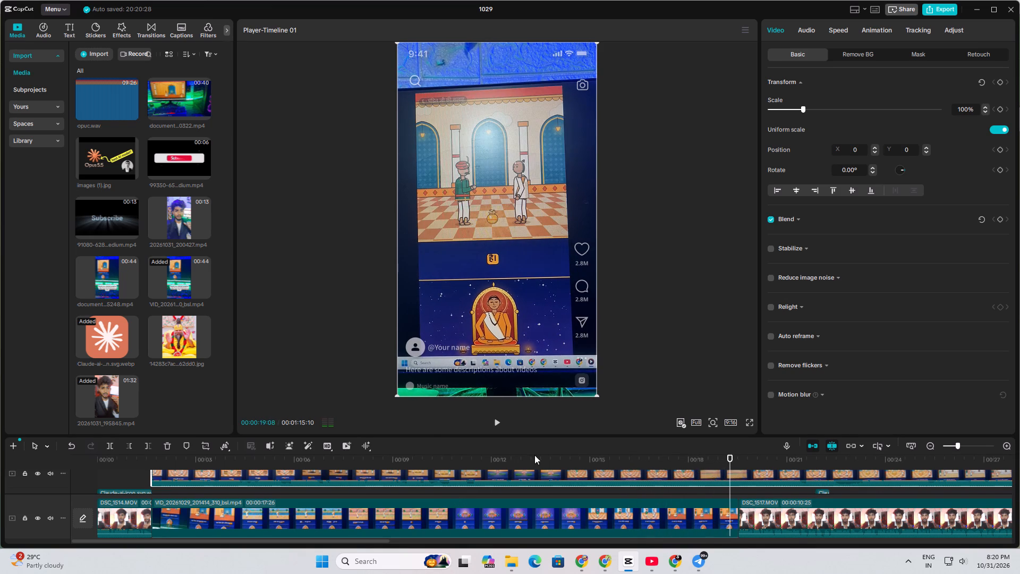
key("space")
key("space")
key("space")
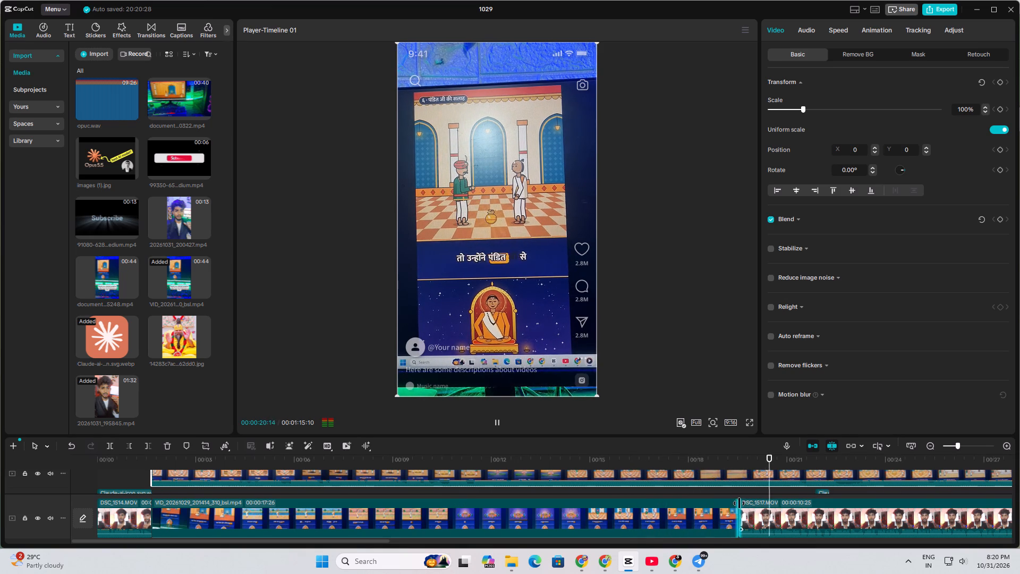
key("space")
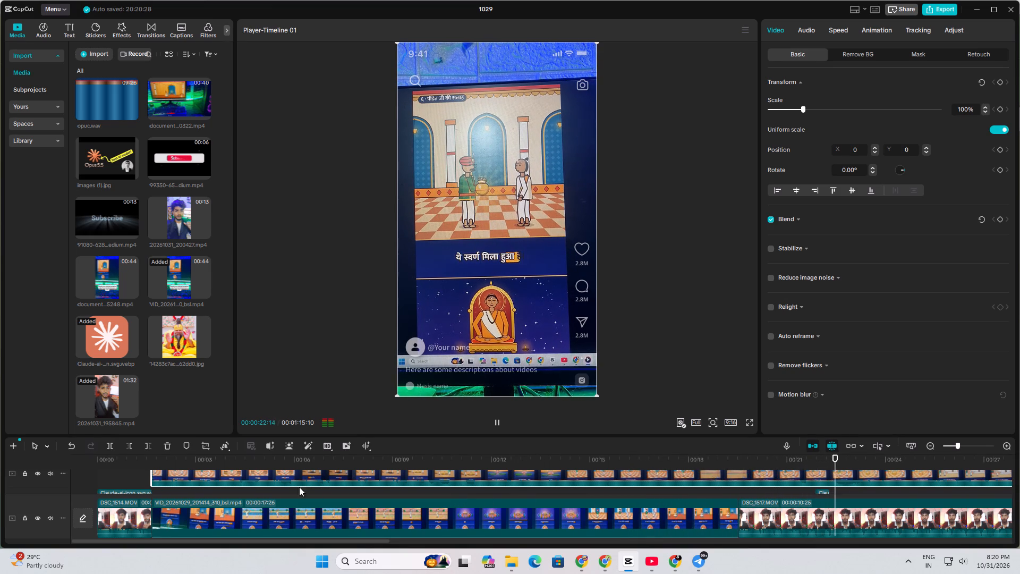
left_click(152, 445)
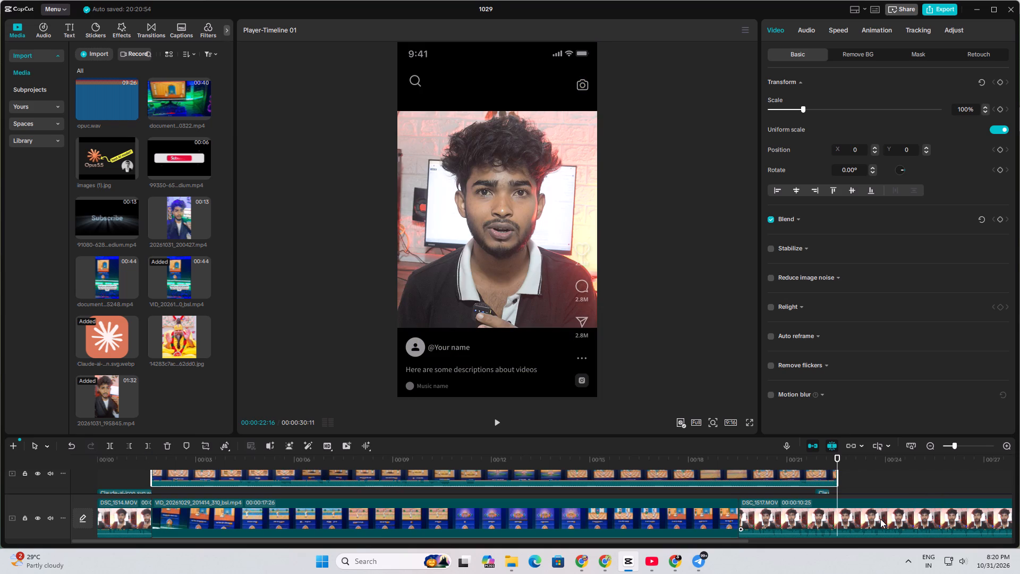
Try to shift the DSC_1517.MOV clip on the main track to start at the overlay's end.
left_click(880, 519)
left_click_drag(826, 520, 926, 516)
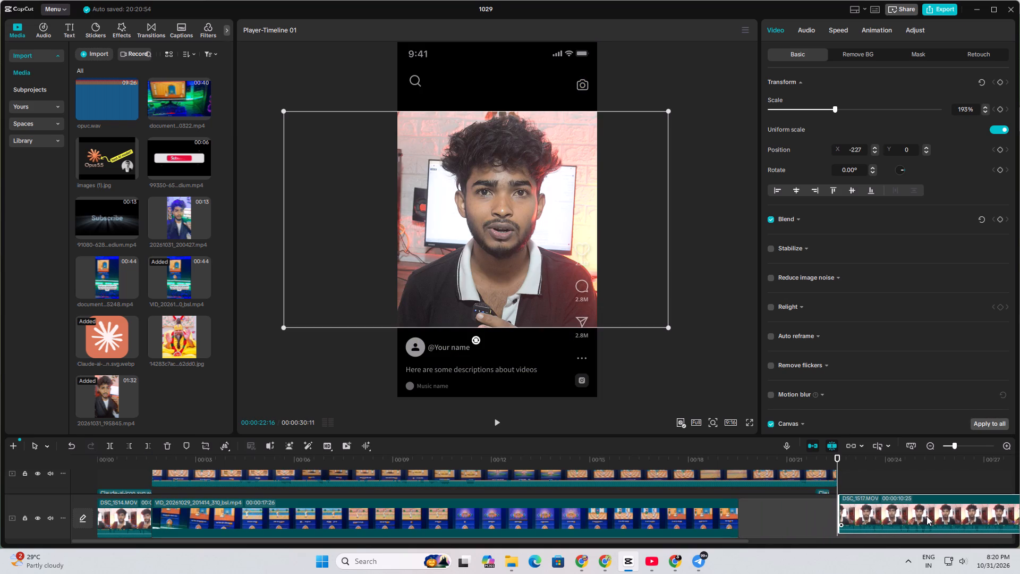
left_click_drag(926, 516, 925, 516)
Delete the VID_20261029 clip from the main track.
scroll(846, 517, "up", 1)
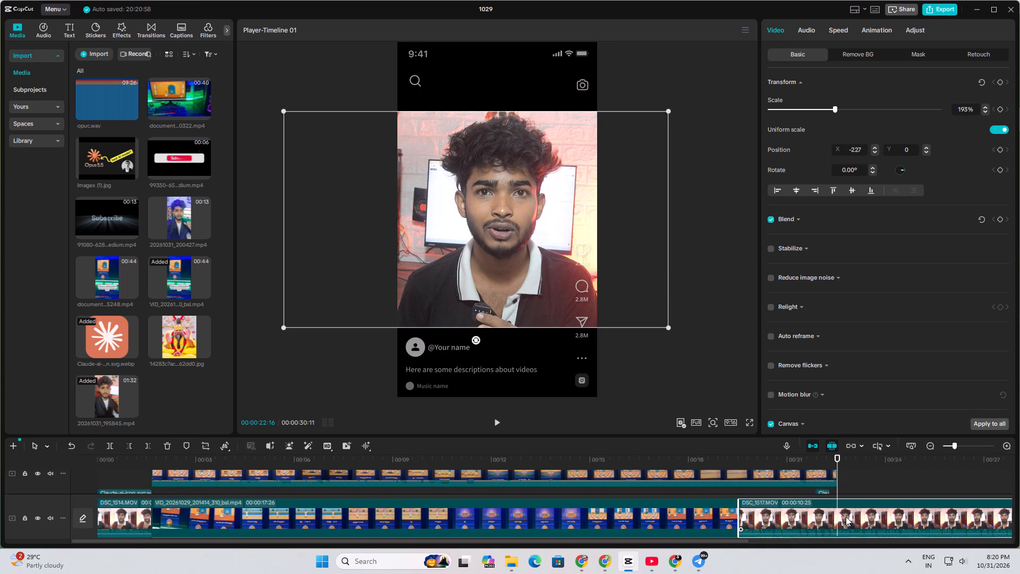
scroll(815, 519, "down", 2)
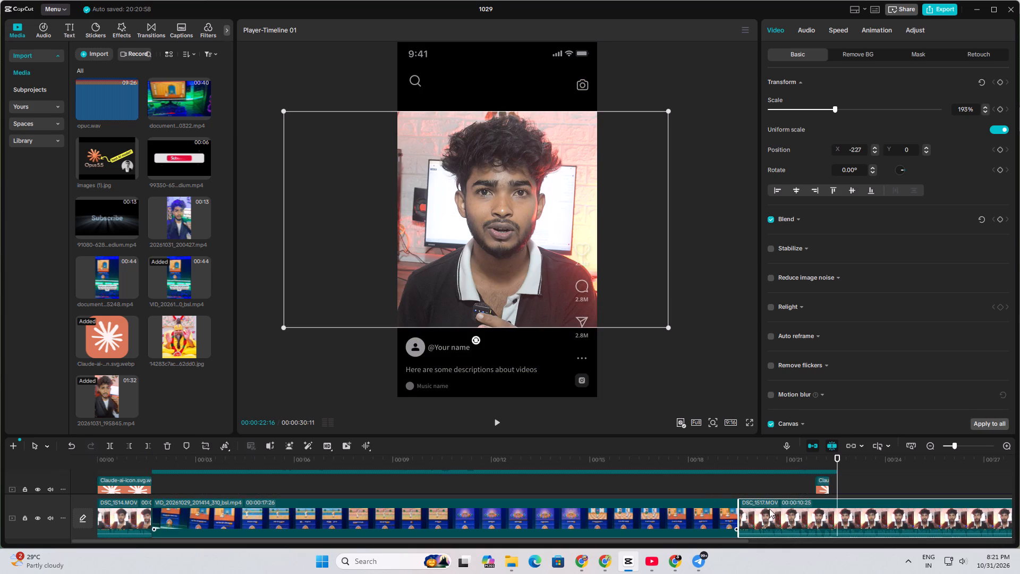
left_click(669, 474)
left_click(645, 501)
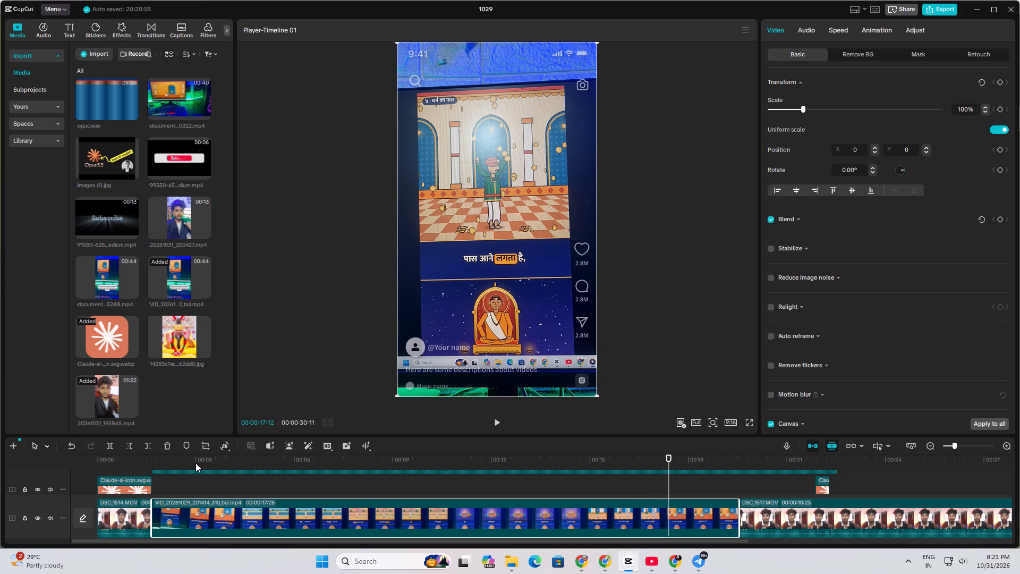
left_click(166, 449)
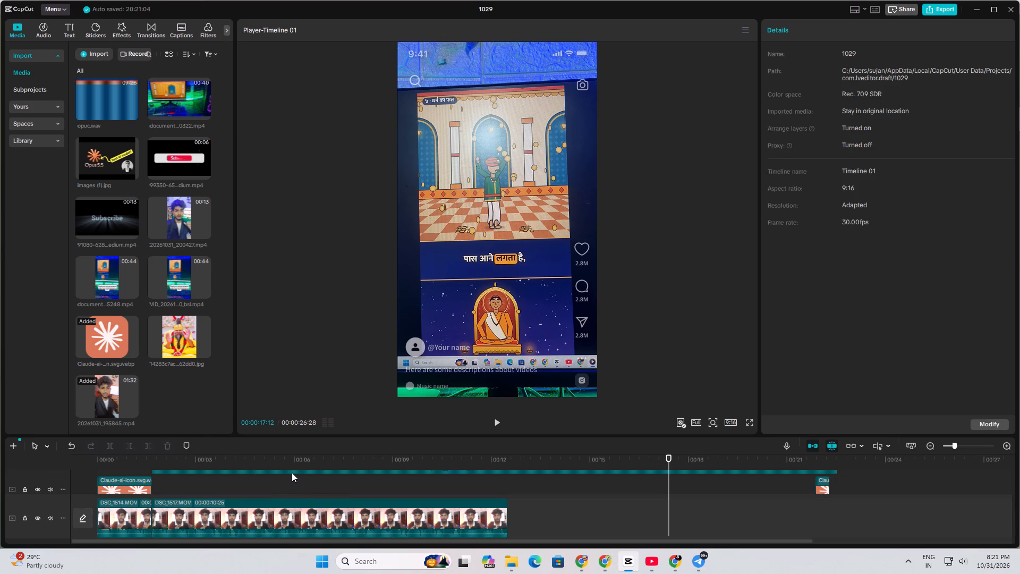
Move the long 20261031_195845.mp4 overlay onto the main track between the DSC_1514.MOV and DSC_1517.MOV clips.
left_click(292, 472)
scroll(312, 487, "up", 1)
left_click_drag(302, 476, 327, 519)
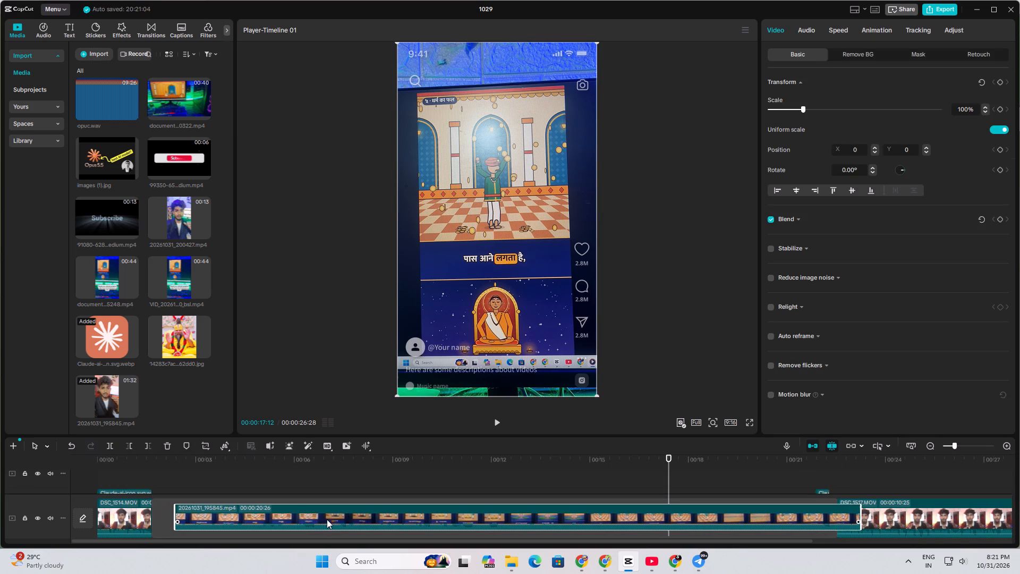
left_click_drag(327, 519, 312, 518)
Play the end of the main-track footage and move the second Claude logo overlay to about 00:00:23:24.
key("space")
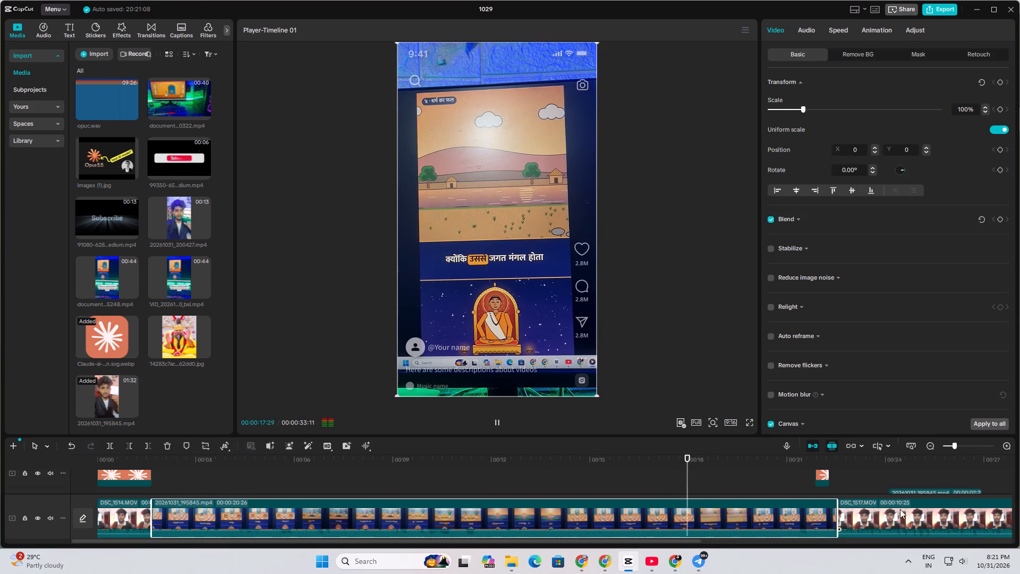
scroll(962, 559, "down", 10)
scroll(966, 563, "up", 4)
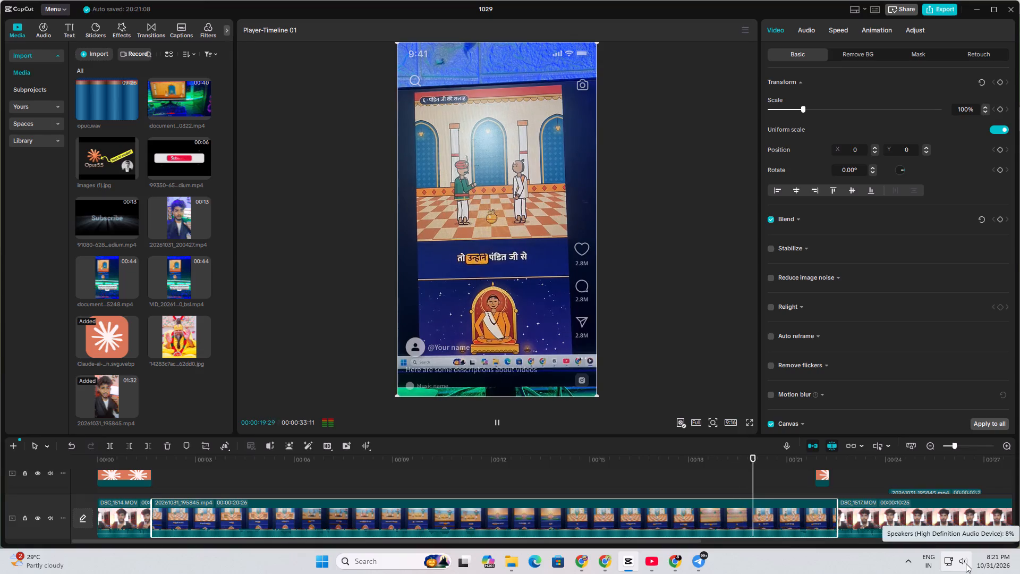
scroll(966, 563, "up", 5)
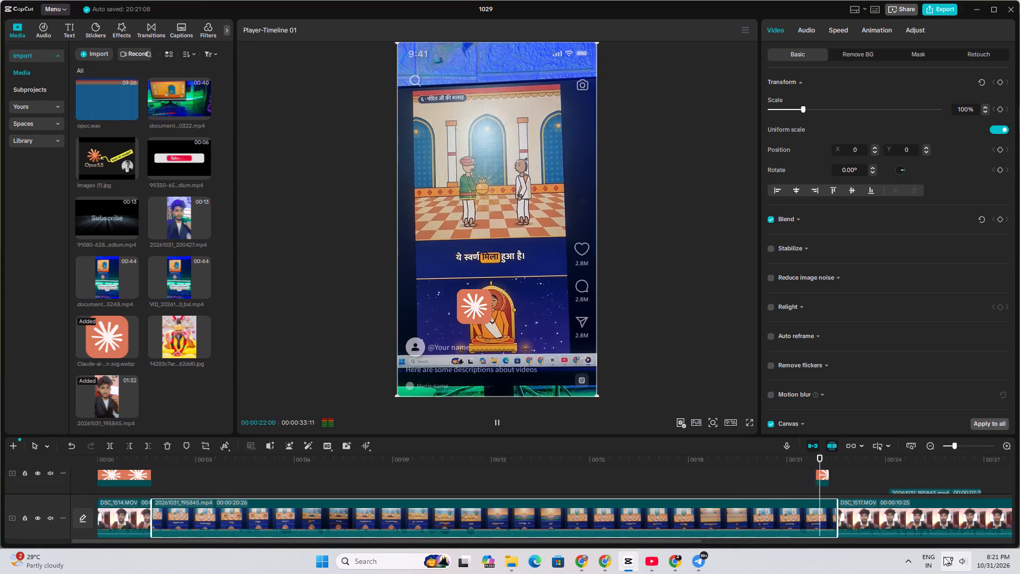
key("space")
left_click(817, 479)
key("space")
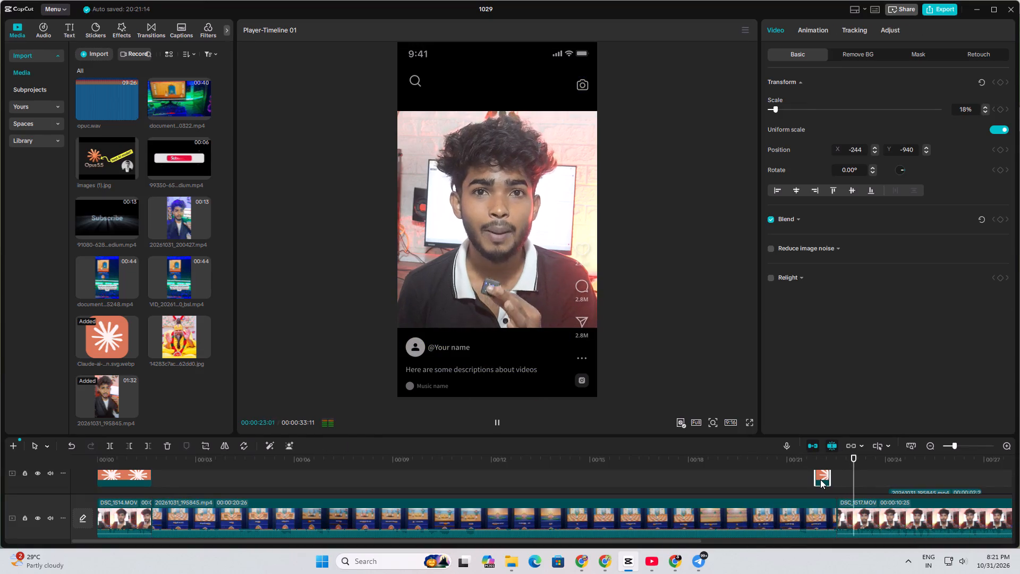
left_click_drag(820, 479, 887, 487)
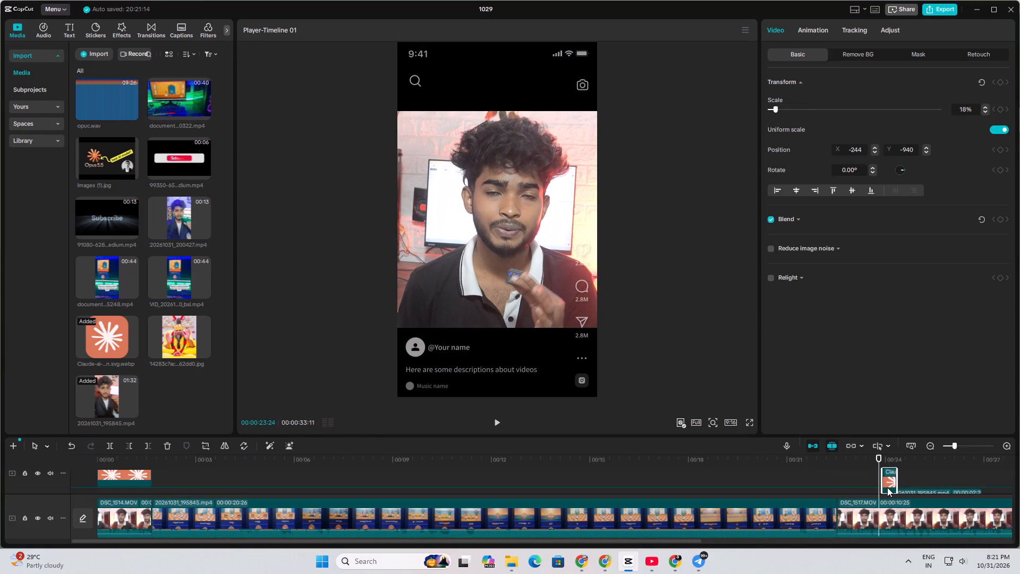
left_click_drag(887, 487, 887, 487)
Play on through the DSC_1517.MOV section and move the short 20261031_195845.mp4 overlay to start at 00:00:27:22.
key("space")
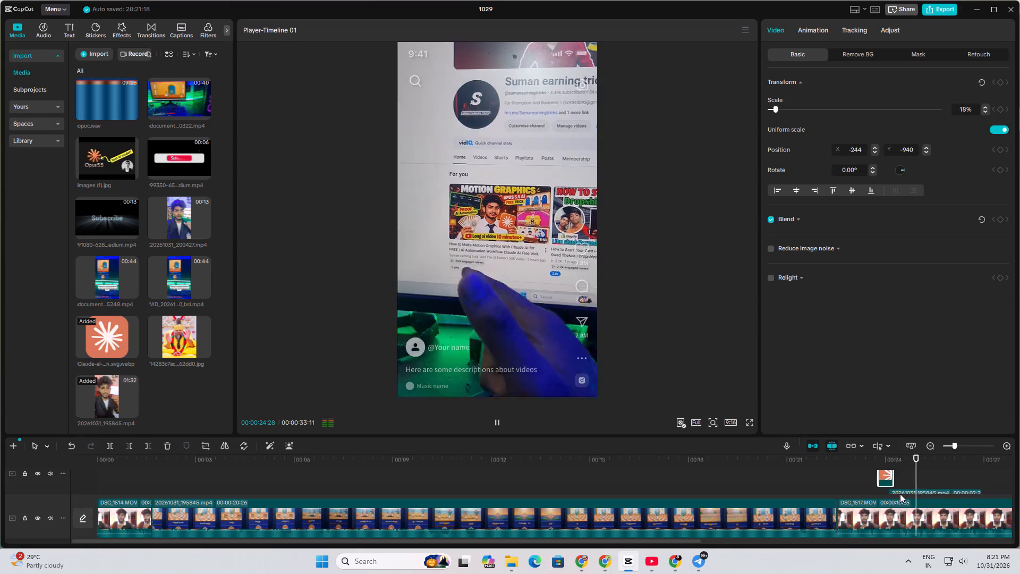
scroll(935, 492, "down", 1)
left_click(955, 447)
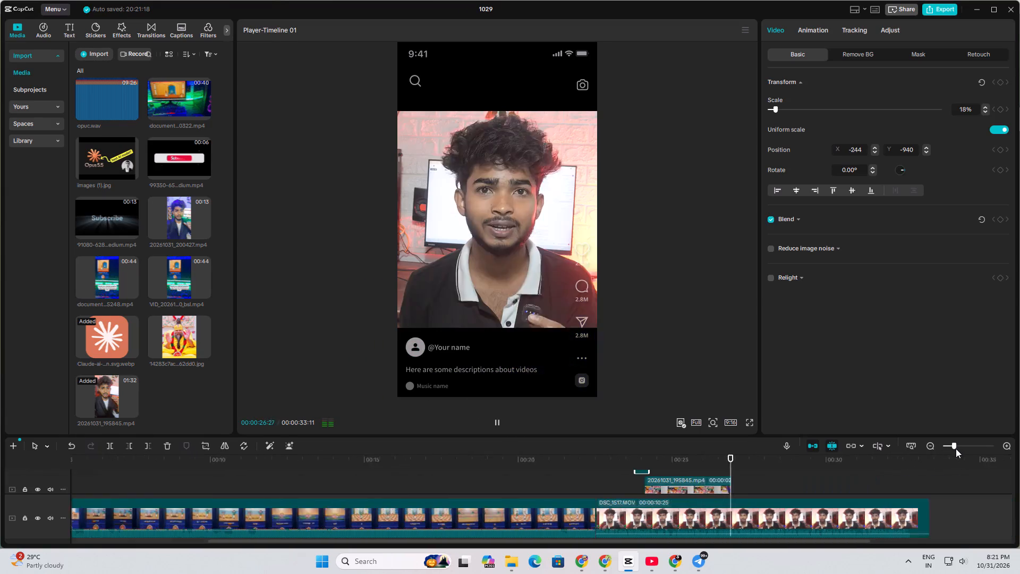
key("space")
key("space")
key("space")
left_click(688, 482)
left_click_drag(684, 488, 816, 476)
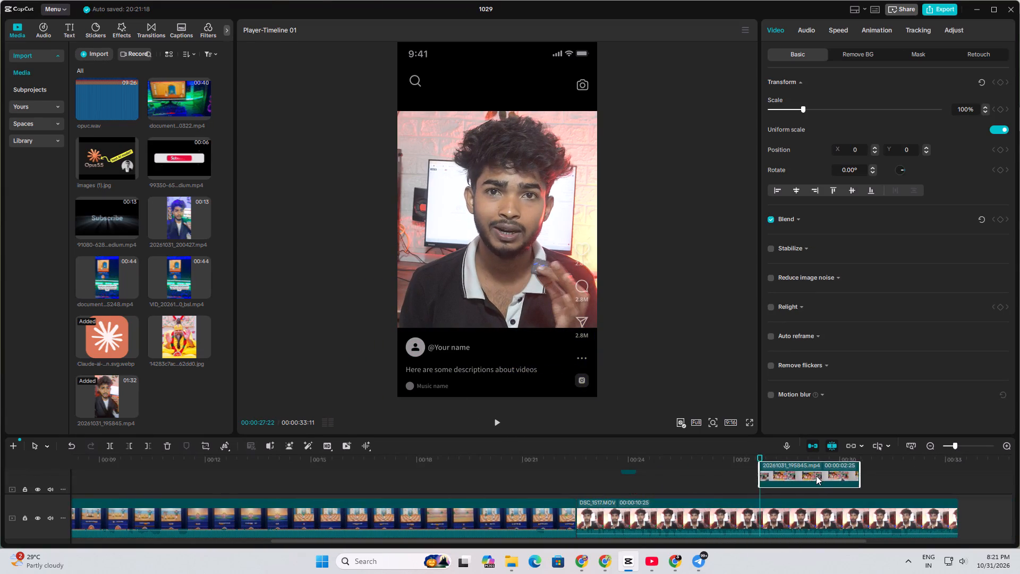
left_click_drag(816, 476, 816, 481)
left_click_drag(806, 475, 802, 484)
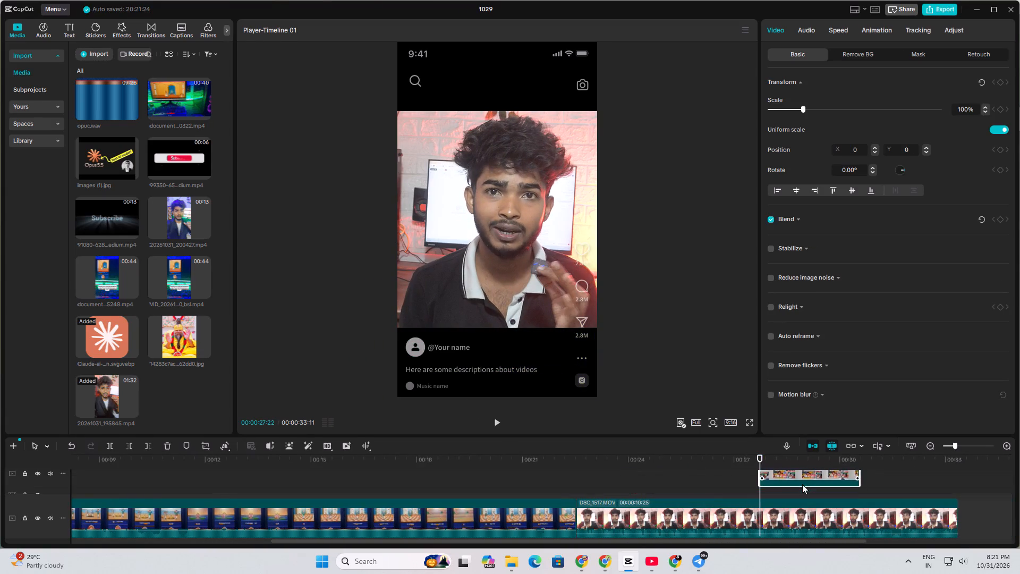
Listen to the speech under the short 20261031_195845.mp4 overlay and trim the overlay's end to just before 00:30.
left_click_drag(760, 461, 751, 467)
key("space")
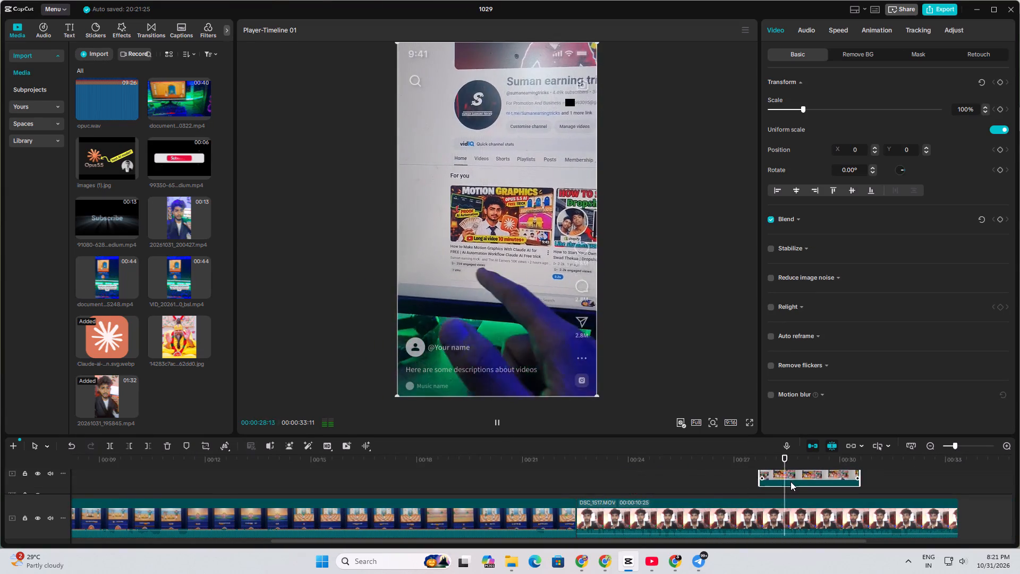
key("space")
key("space")
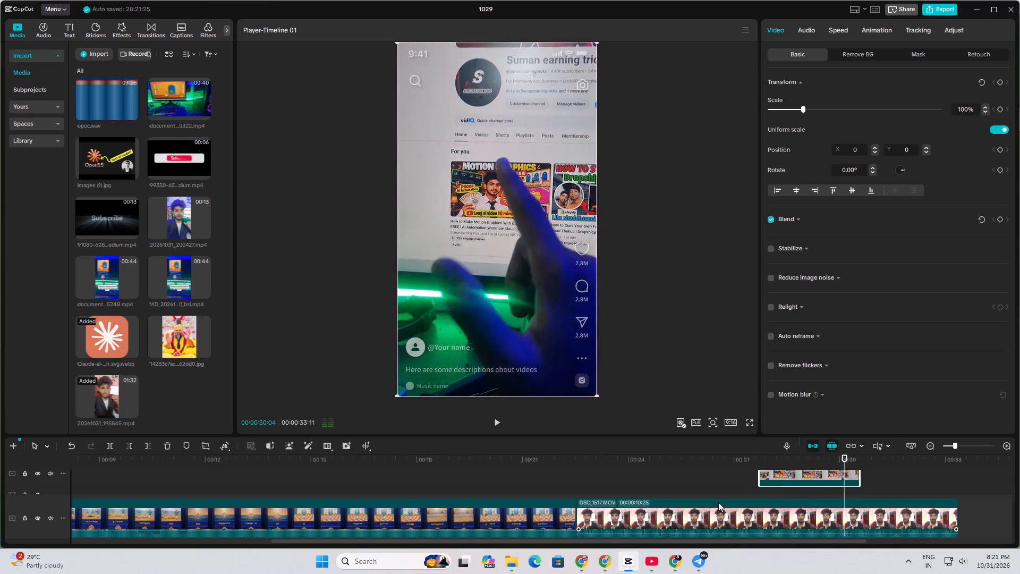
key("space")
left_click_drag(857, 455, 733, 480)
key("space")
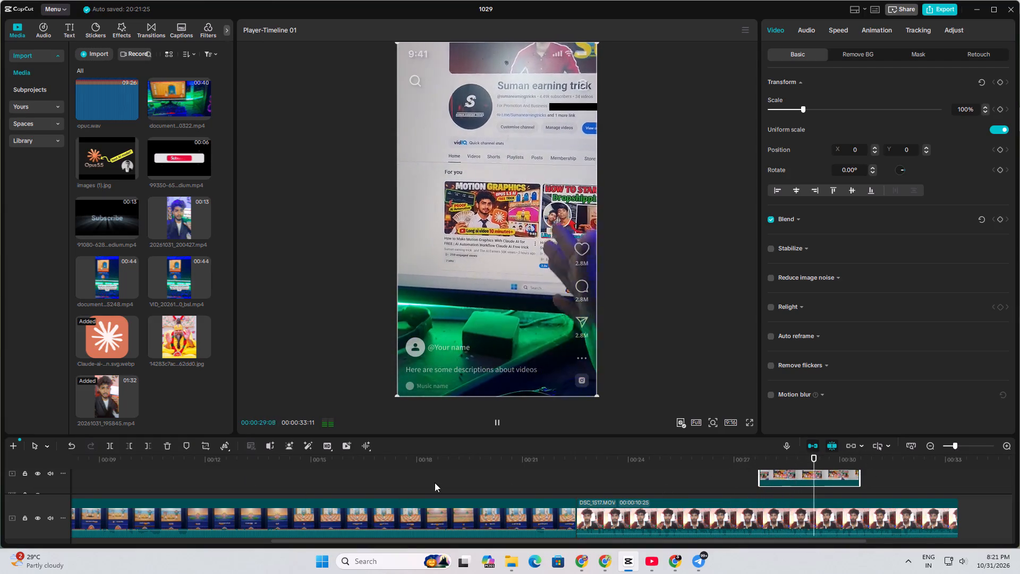
key("space")
left_click(147, 444)
key("space")
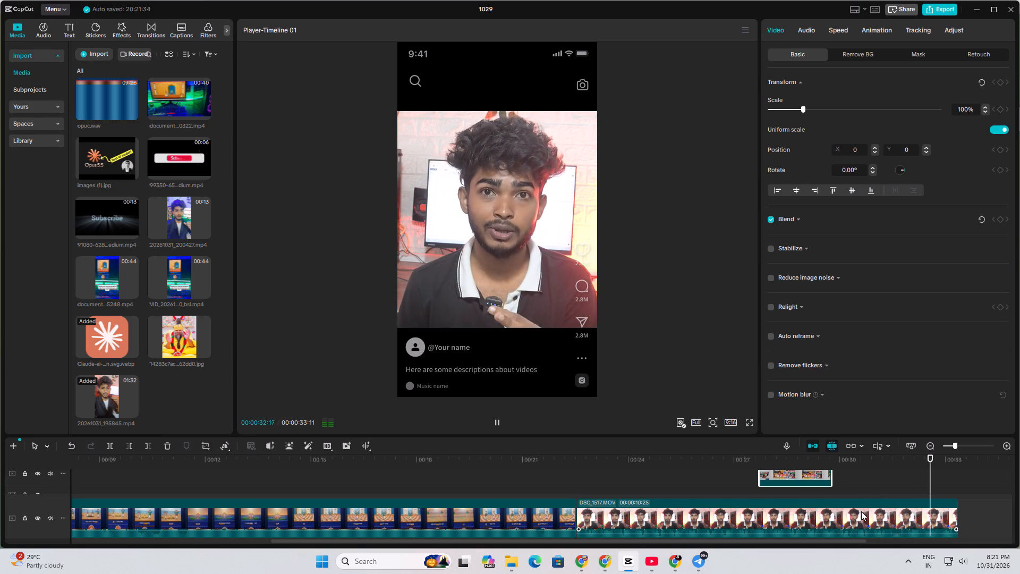
Return to the start of the video and set the exposure of the opening DSC_1514.MOV clip to 4.
left_click_drag(953, 456, 0, 426)
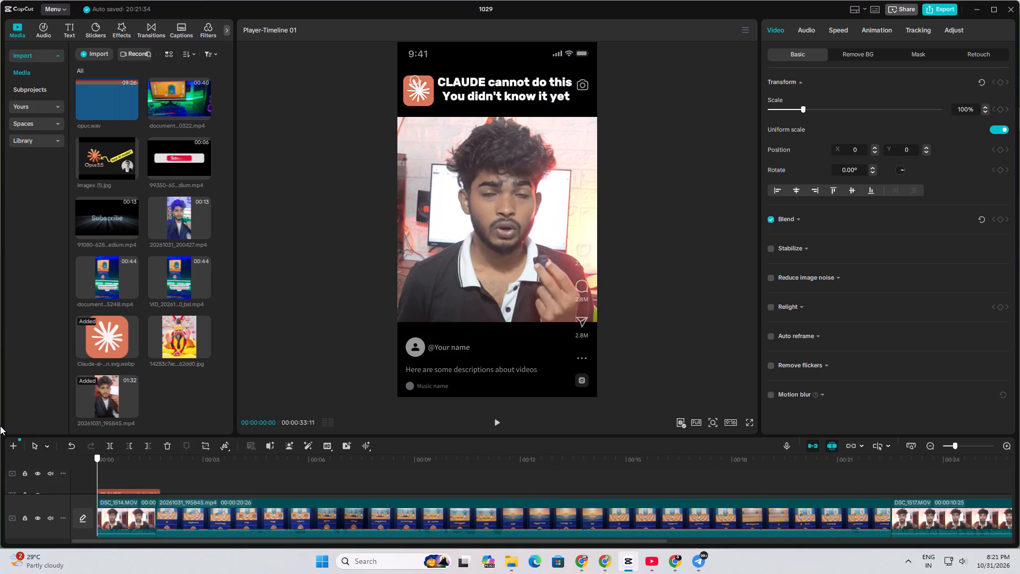
left_click_drag(0, 426, 0, 425)
key("space")
key("space")
left_click(132, 521)
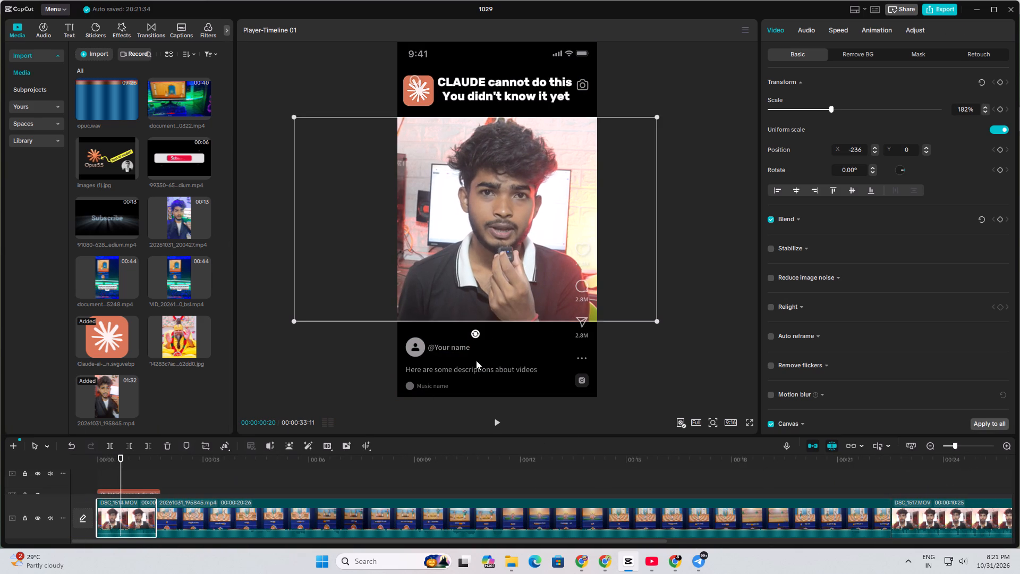
left_click(906, 32)
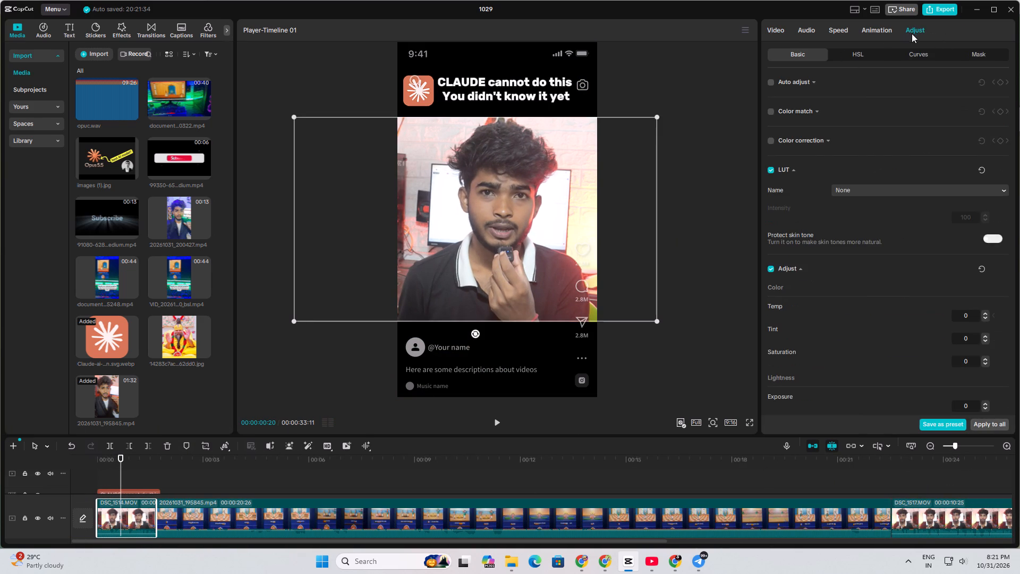
scroll(864, 253, "down", 3)
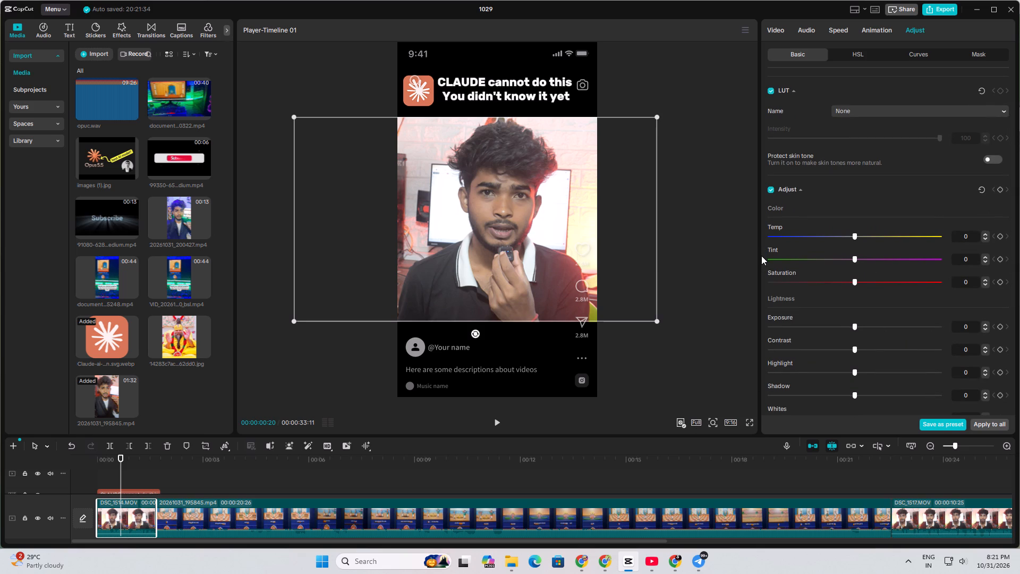
left_click_drag(759, 257, 790, 266)
double_click(984, 324)
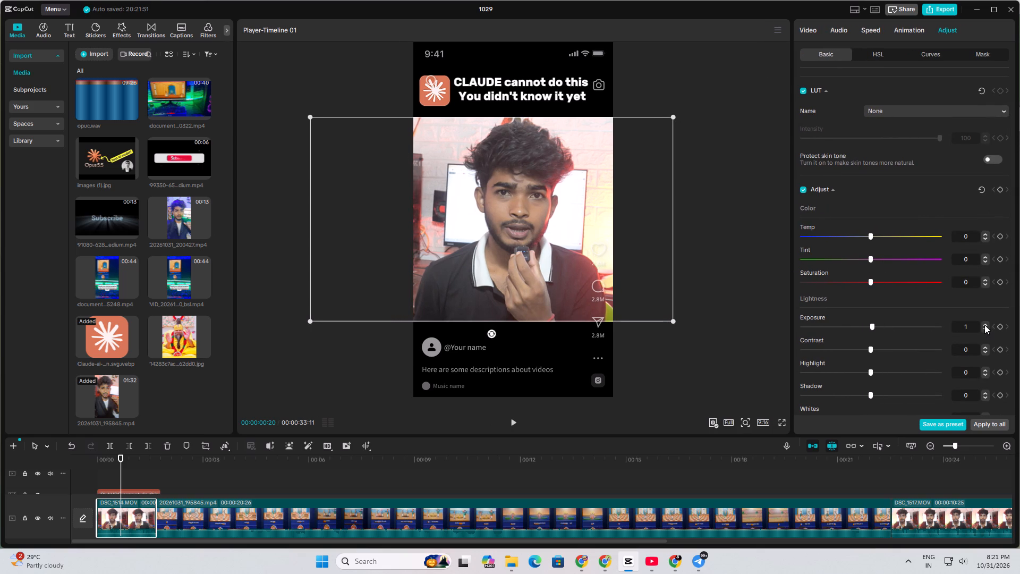
key("space")
key("space")
left_click_drag(118, 458, 92, 469)
key("space")
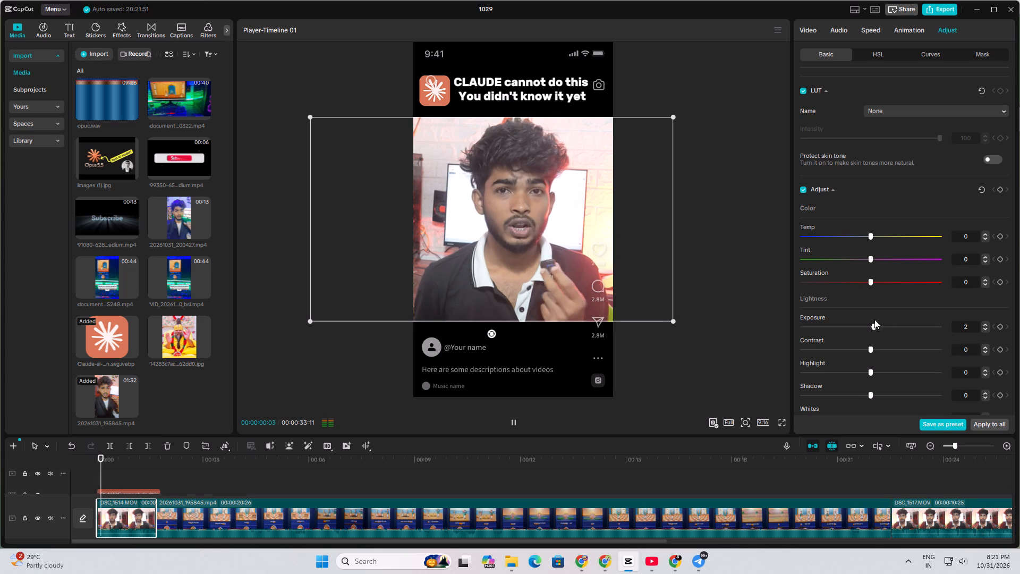
key("space")
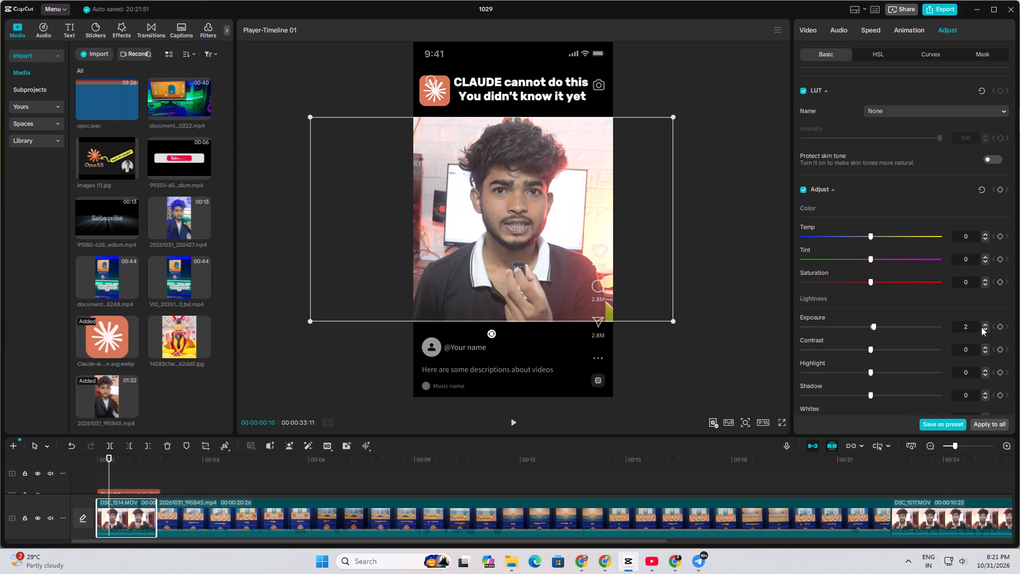
double_click(985, 323)
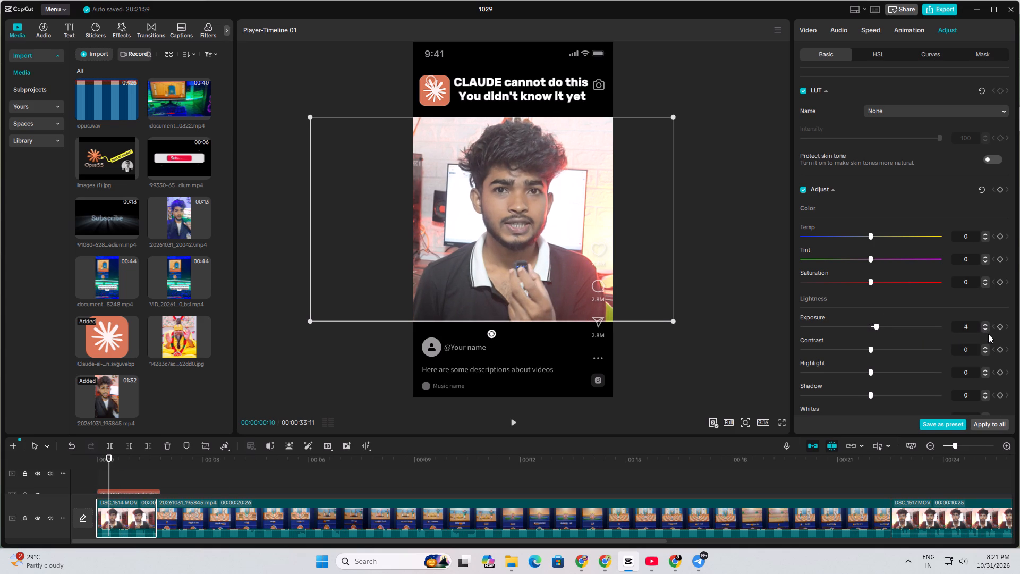
Set the opening DSC_1514.MOV clip's contrast to -2, highlight to 1 and clarity to 2, keeping blacks at 0.
left_click(987, 353)
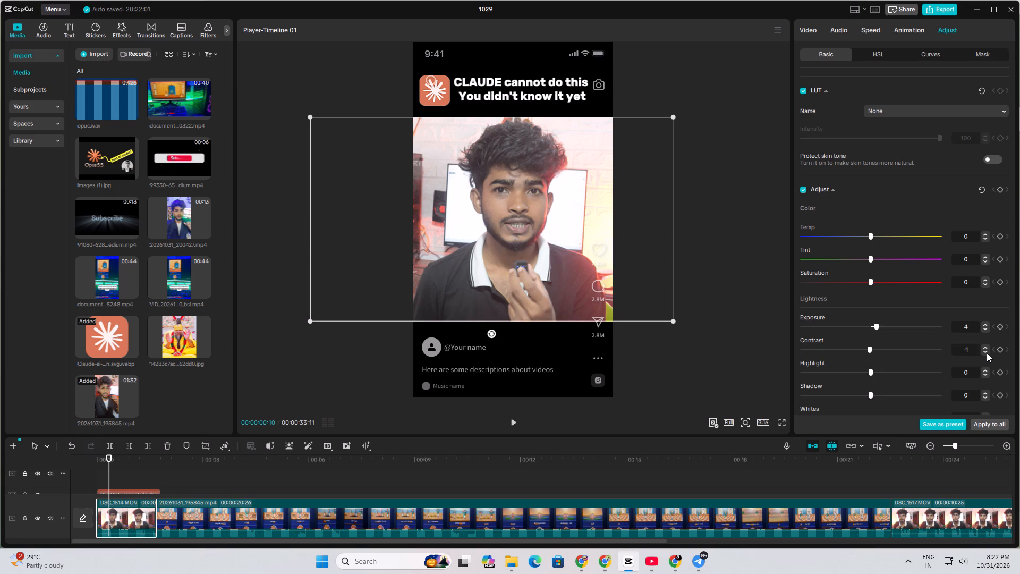
left_click(985, 351)
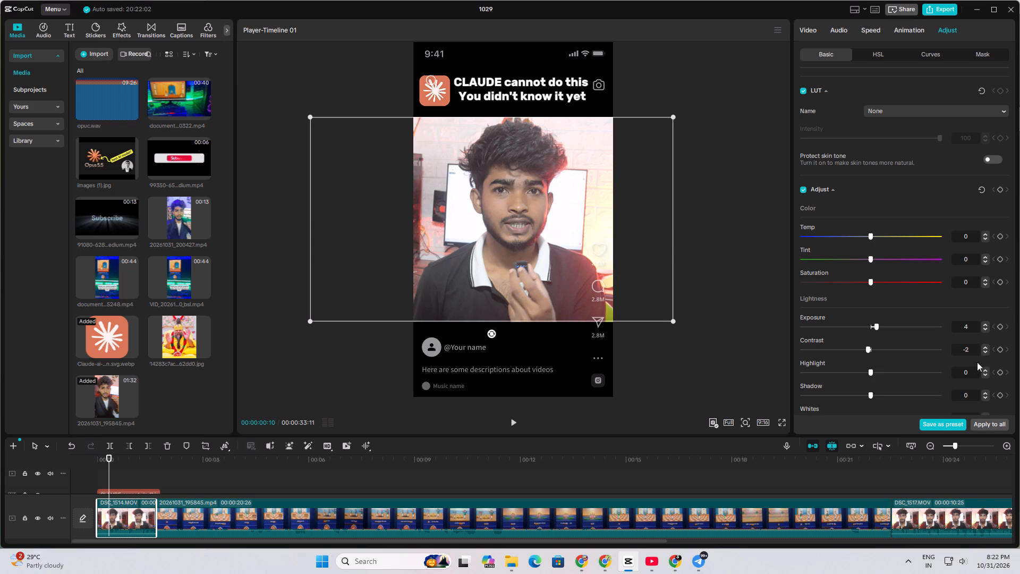
left_click(985, 370)
scroll(979, 373, "down", 2)
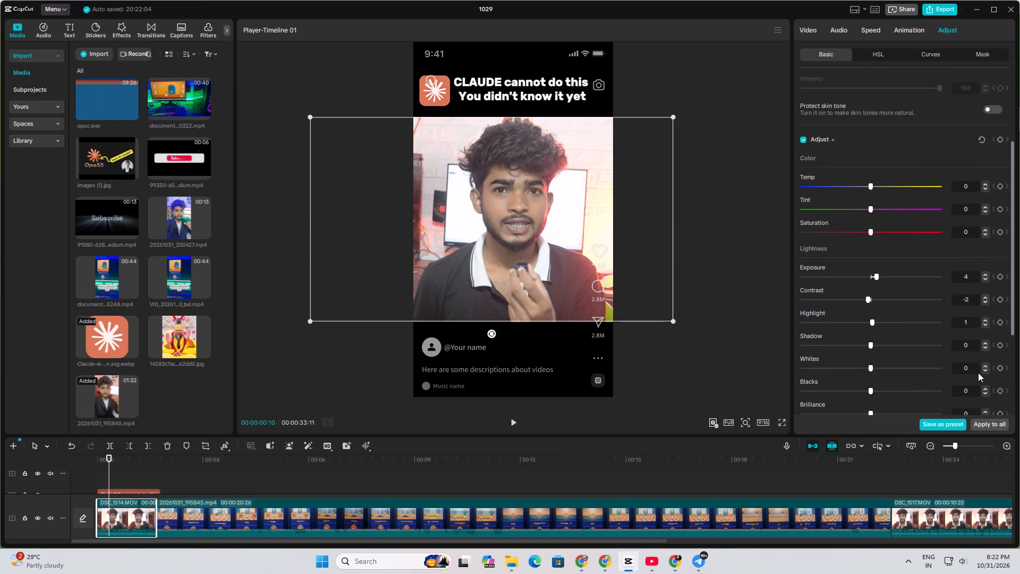
scroll(981, 362, "down", 1)
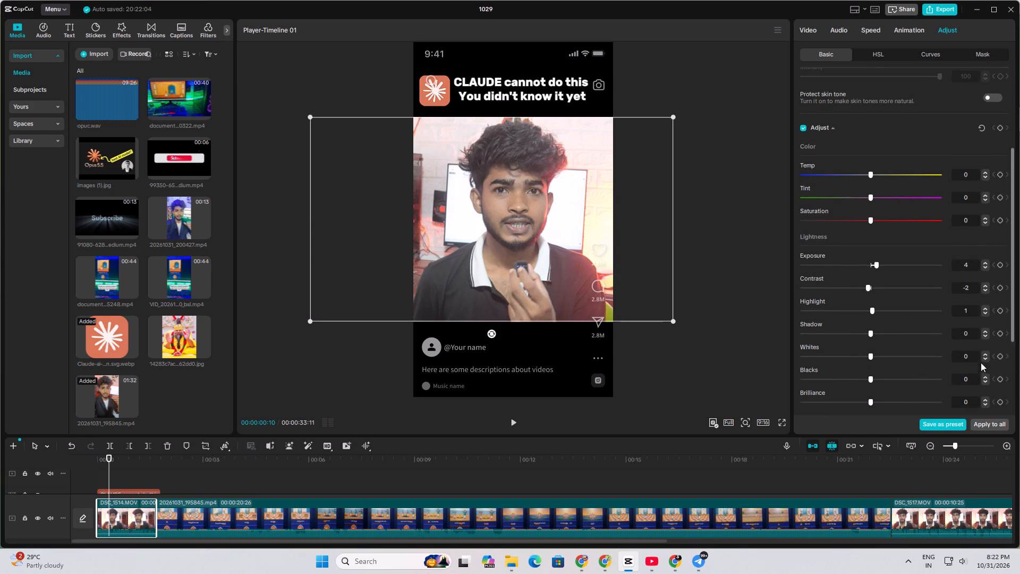
scroll(981, 362, "down", 1)
left_click(985, 339)
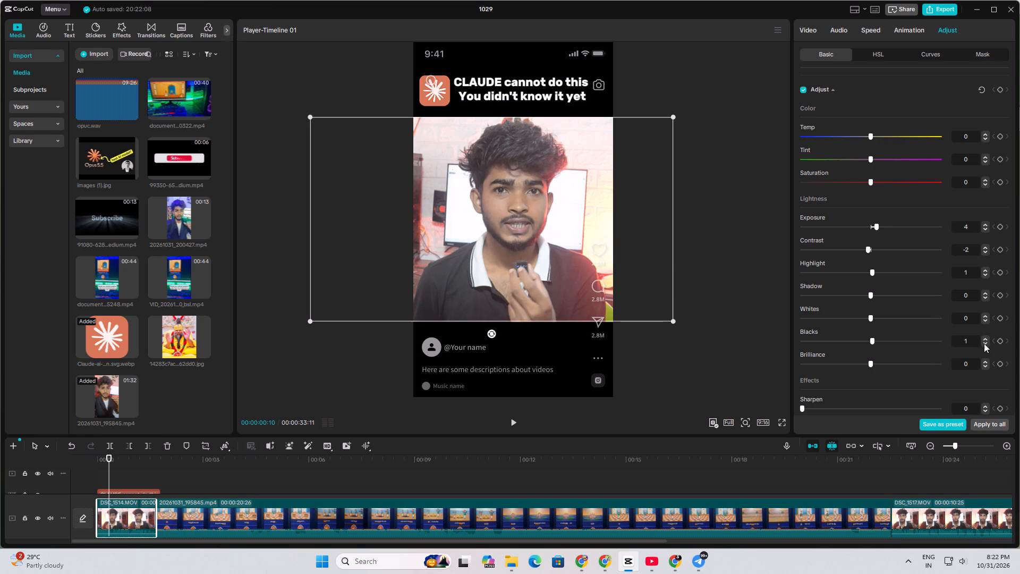
left_click(984, 344)
scroll(980, 362, "down", 3)
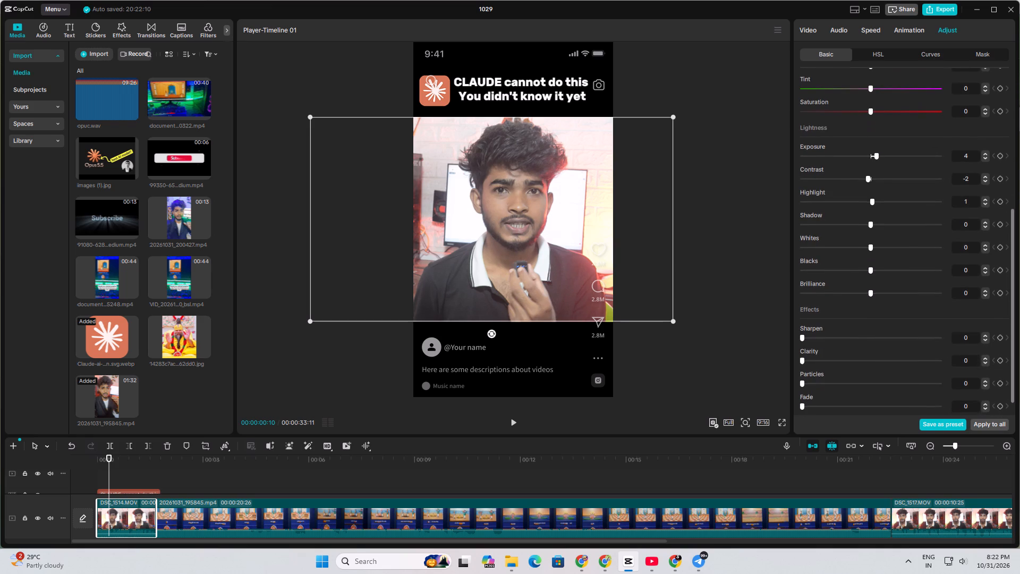
left_click(987, 359)
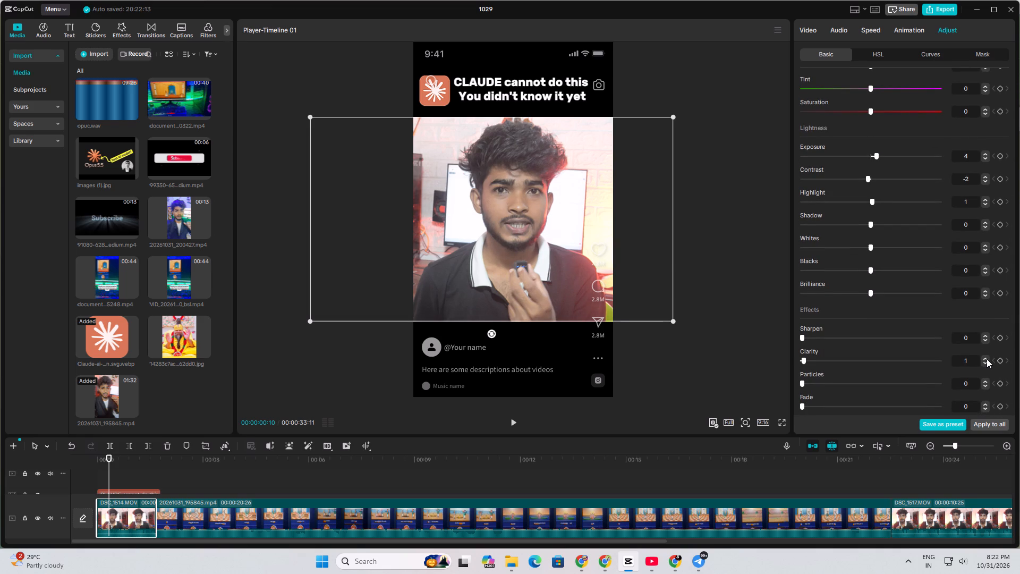
left_click(987, 359)
Check the adjusted opening clip in the full-screen preview and look over the remaining basic adjustment settings.
left_click(781, 418)
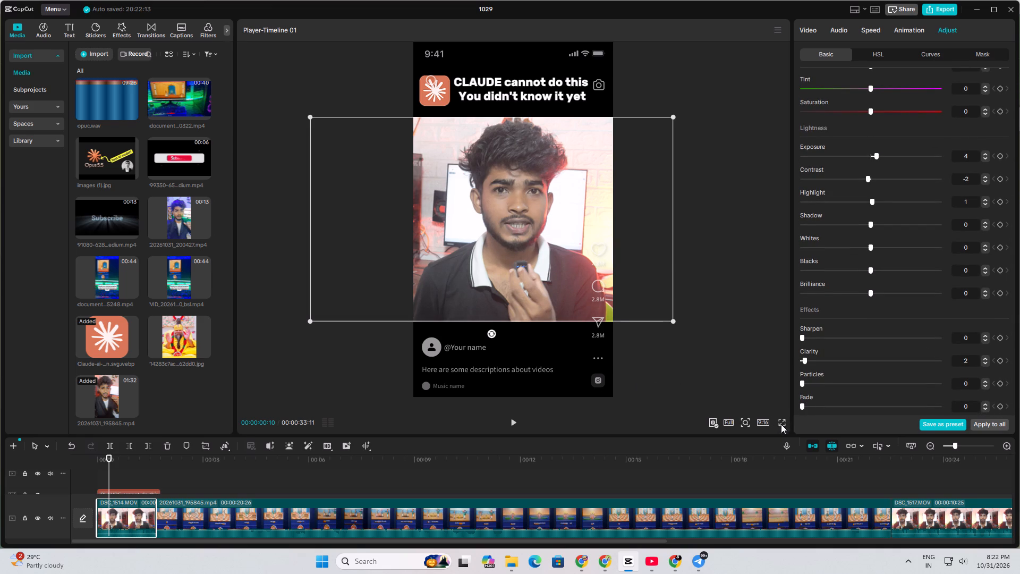
left_click(781, 423)
key("Escape")
scroll(847, 383, "down", 7)
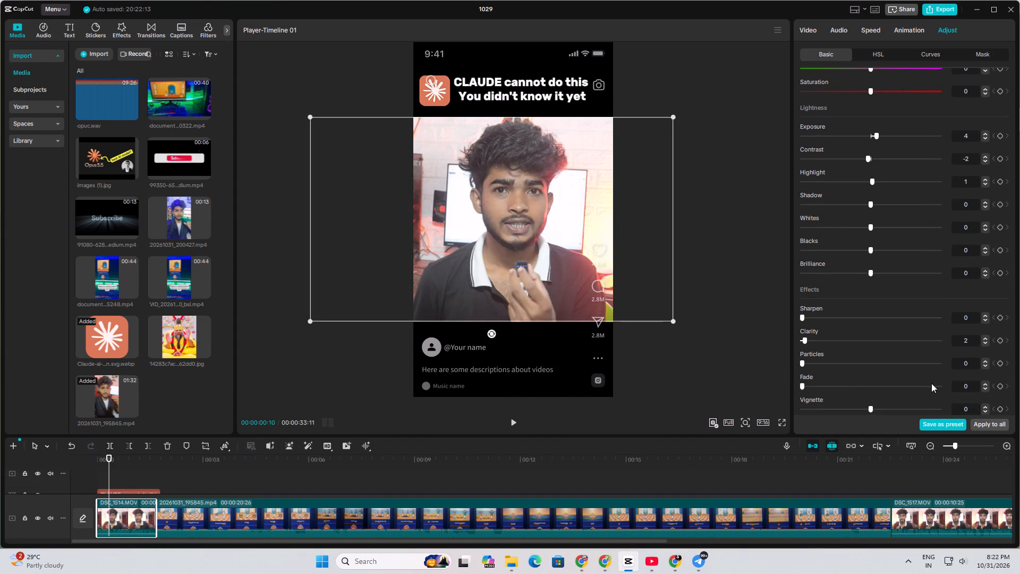
scroll(879, 331, "up", 7)
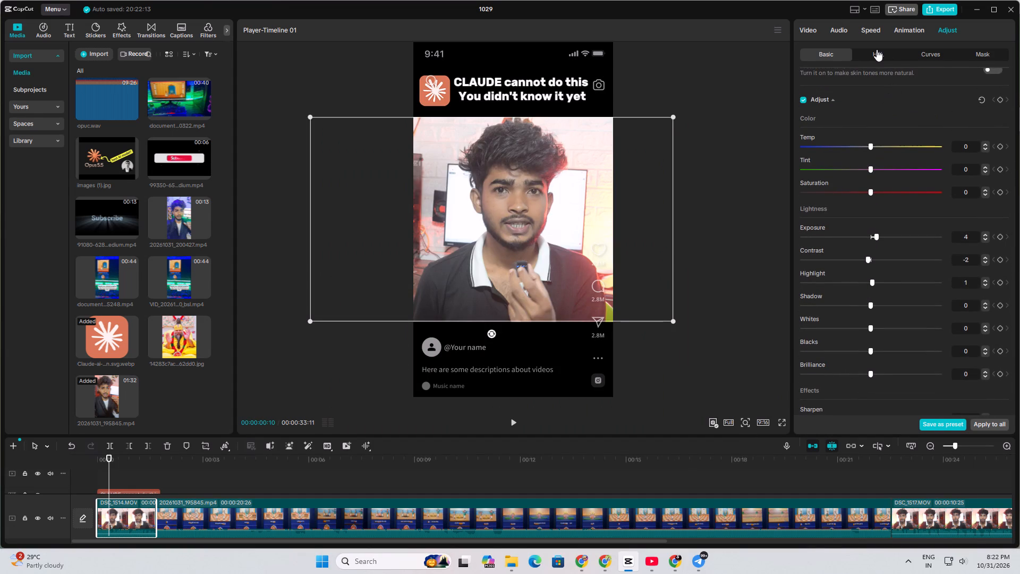
In the opening clip's HSL settings, lower the orange saturation slightly and set the red saturation to 13.
left_click(876, 50)
left_click(847, 102)
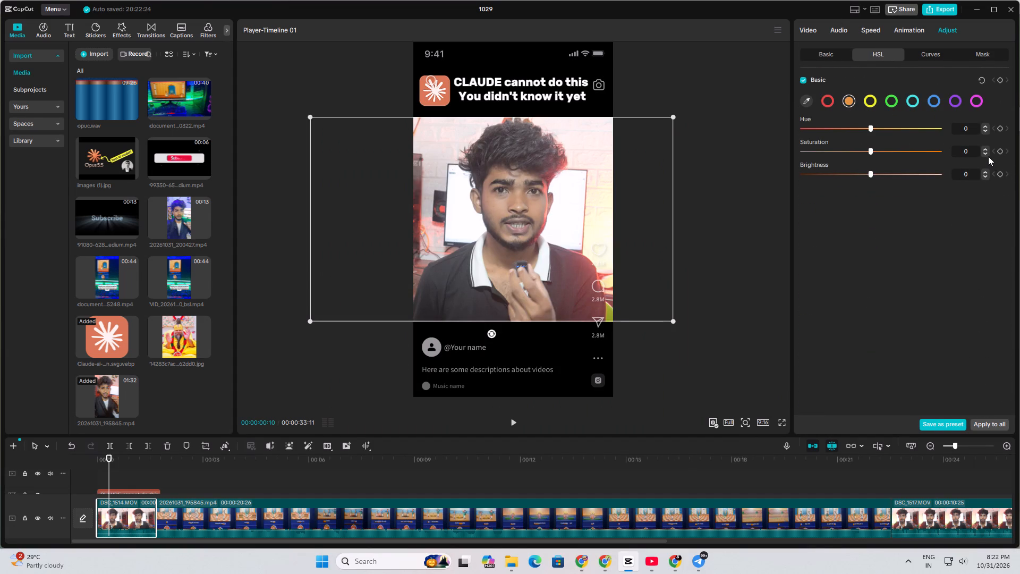
left_click(987, 156)
left_click(988, 154)
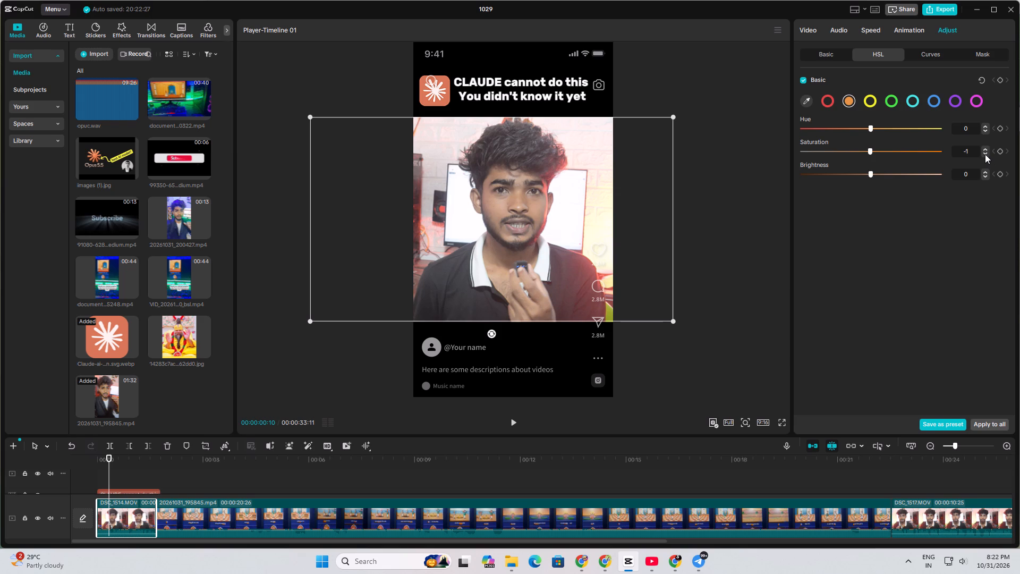
left_click(985, 154)
left_click(824, 104)
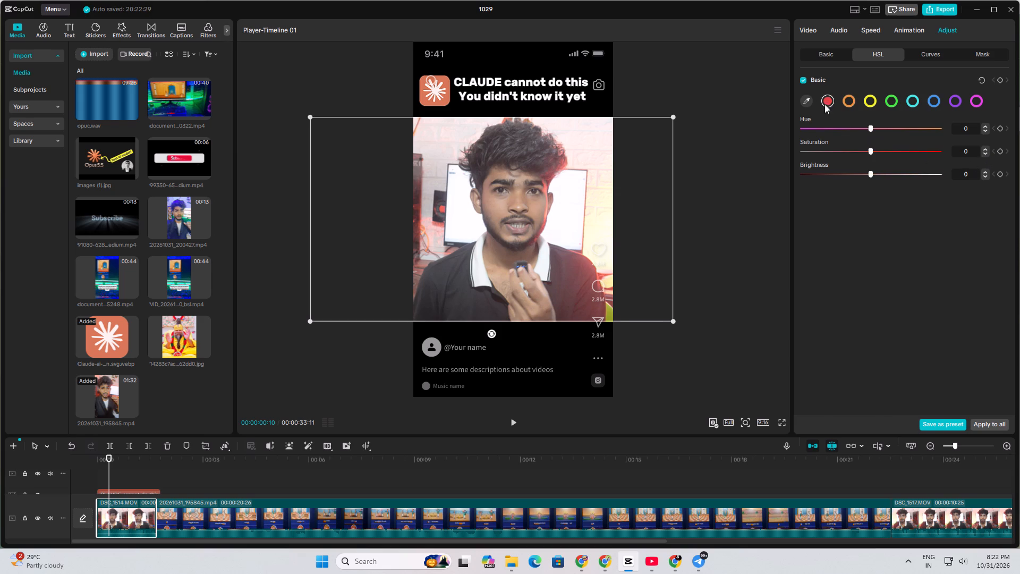
left_click(878, 154)
Add a control point near the middle of both the luma curve and the red curve of the opening clip.
left_click(940, 54)
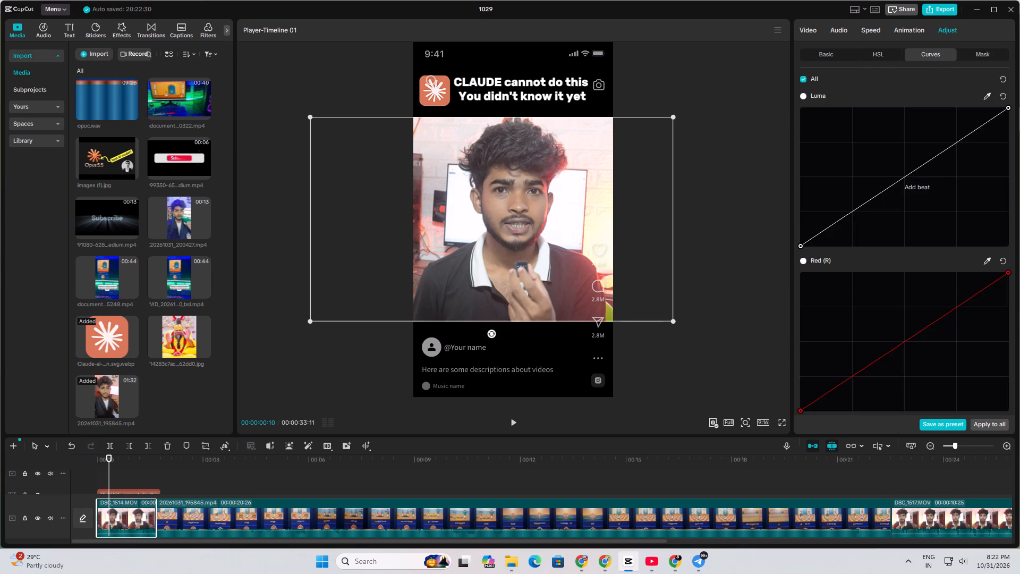
left_click(909, 173)
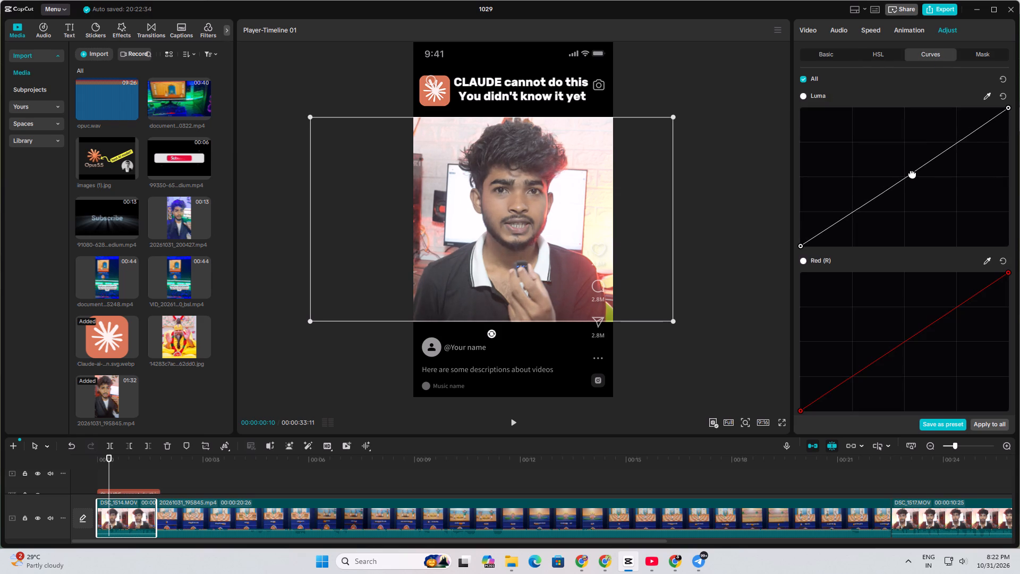
scroll(920, 340, "down", 4)
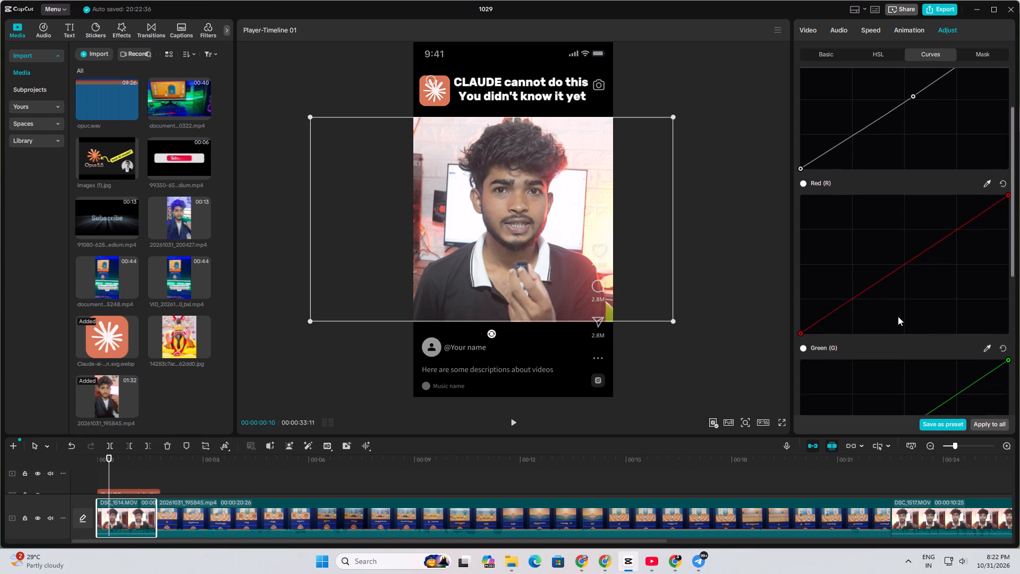
left_click(894, 266)
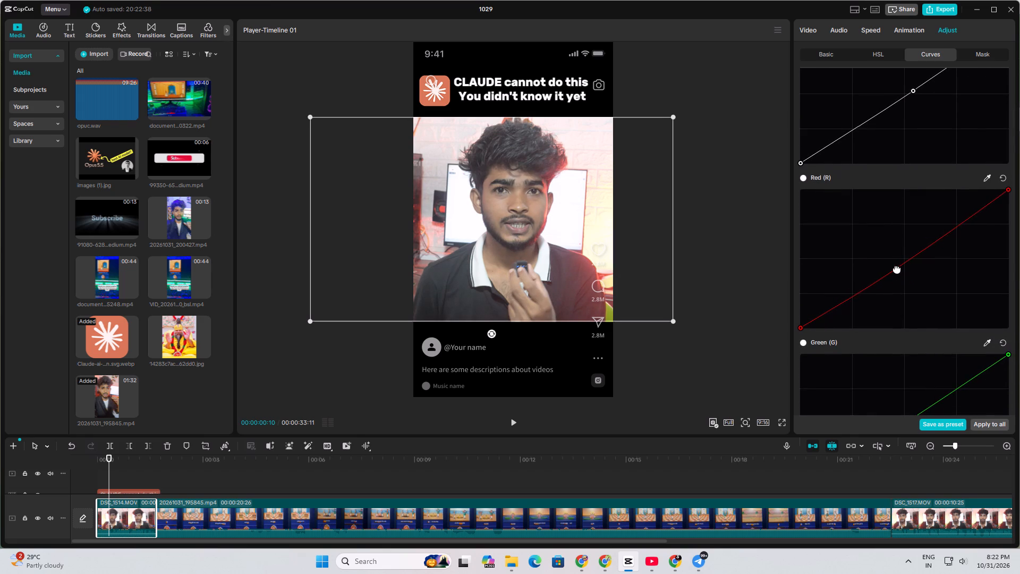
scroll(894, 289, "down", 6)
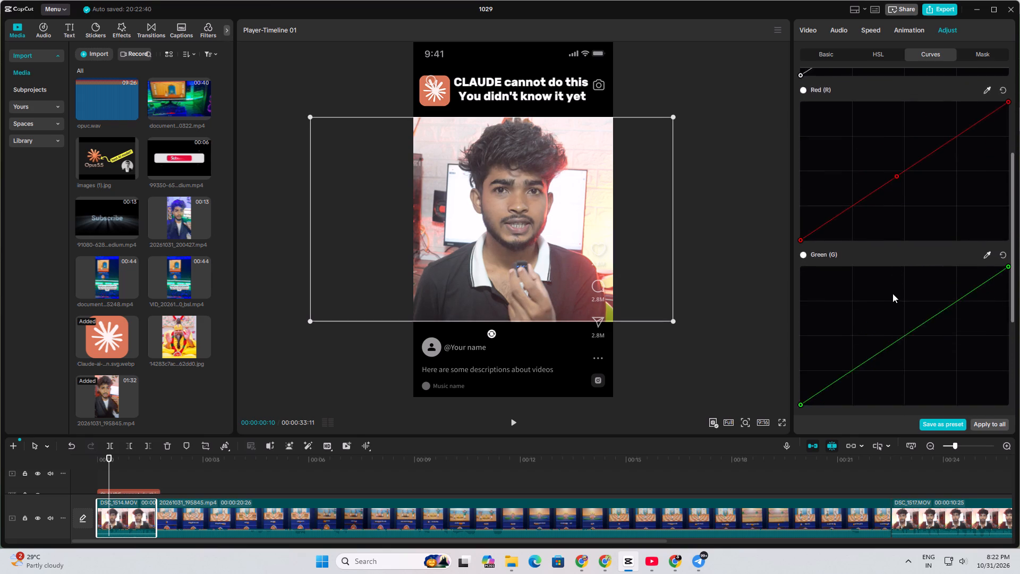
scroll(892, 293, "down", 15)
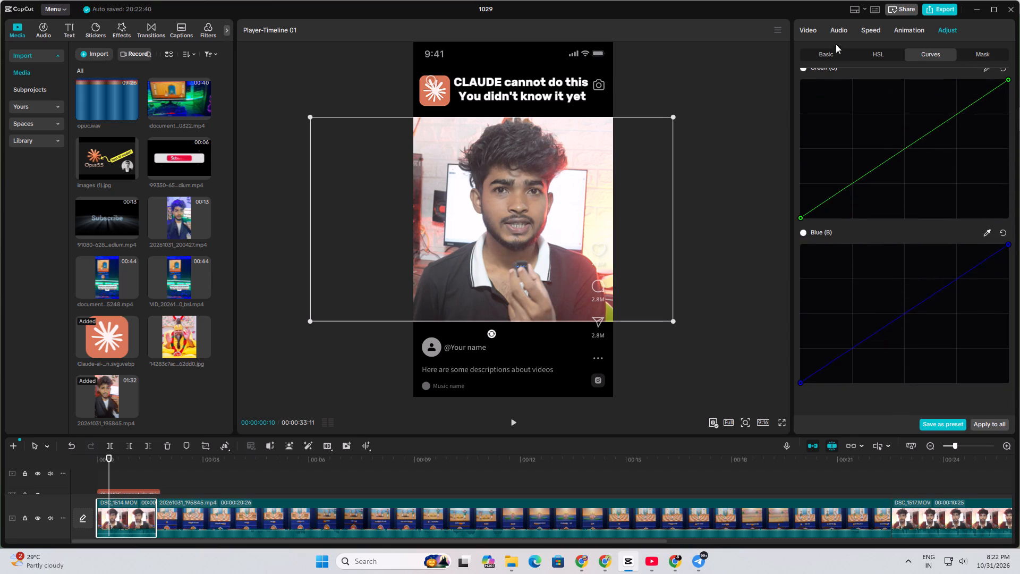
Enable skin retouching on the opening clip and set Clear to 9 and Smooth to 6.
left_click(804, 31)
left_click(980, 51)
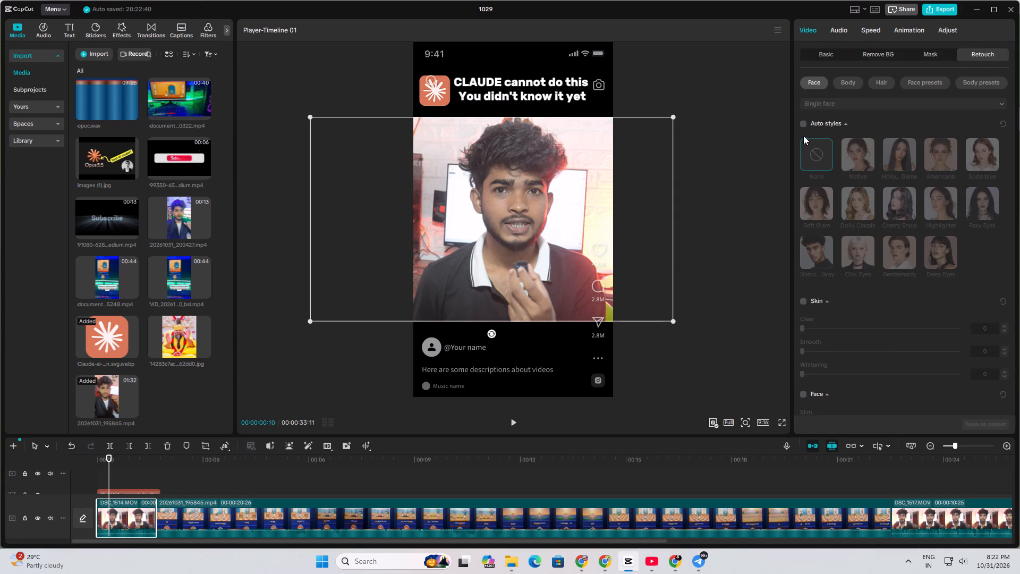
left_click(805, 300)
left_click(805, 332)
double_click(809, 328)
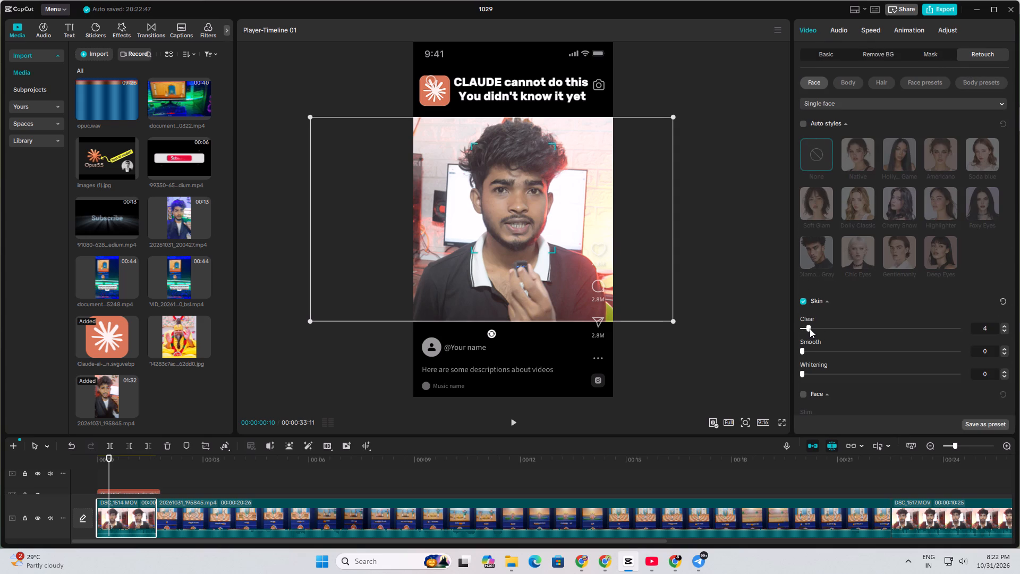
double_click(810, 351)
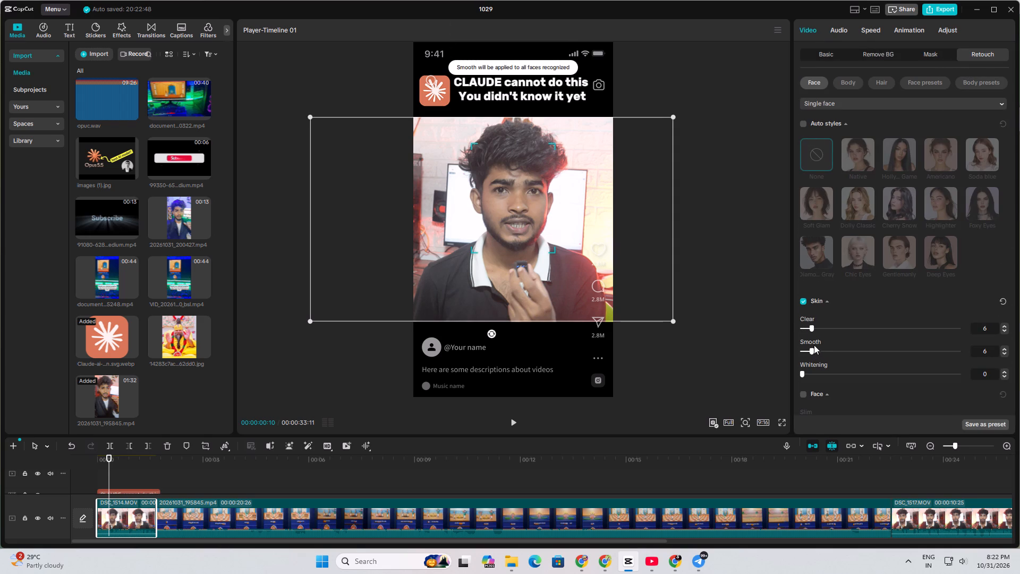
left_click(816, 326)
Look through the remaining face retouch options, including face shape, features and makeup.
scroll(822, 354, "down", 16)
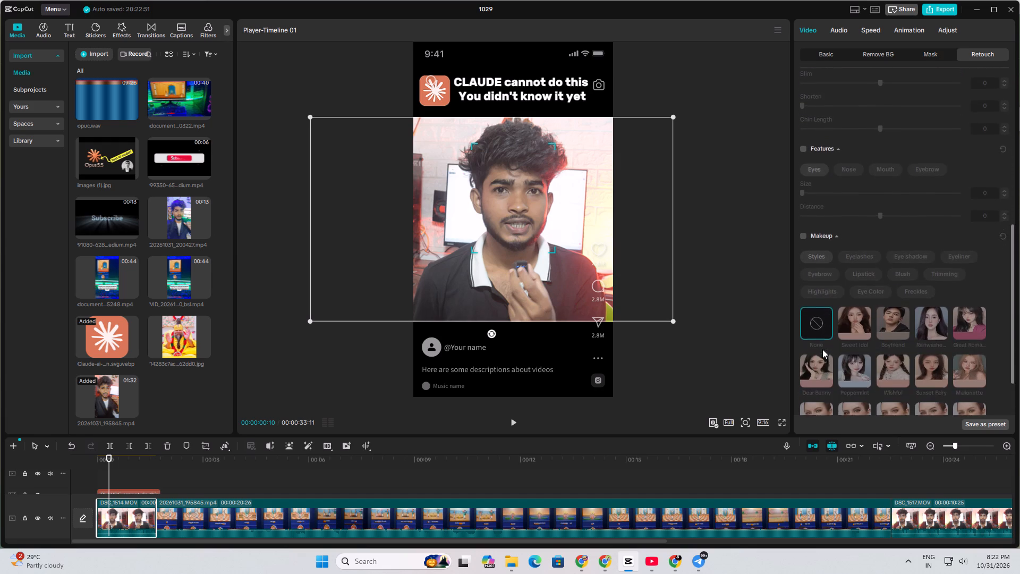
scroll(822, 349, "down", 9)
scroll(821, 356, "up", 7)
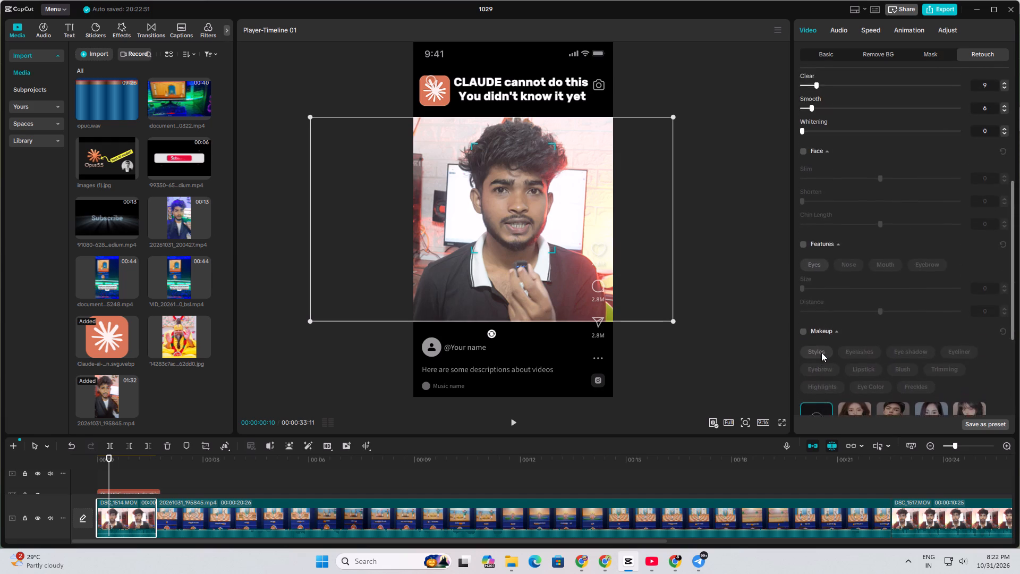
scroll(821, 352, "up", 4)
Enable the Face reshaping options for the opening clip, try out the Shorten amount and leave it at 0.
left_click(803, 251)
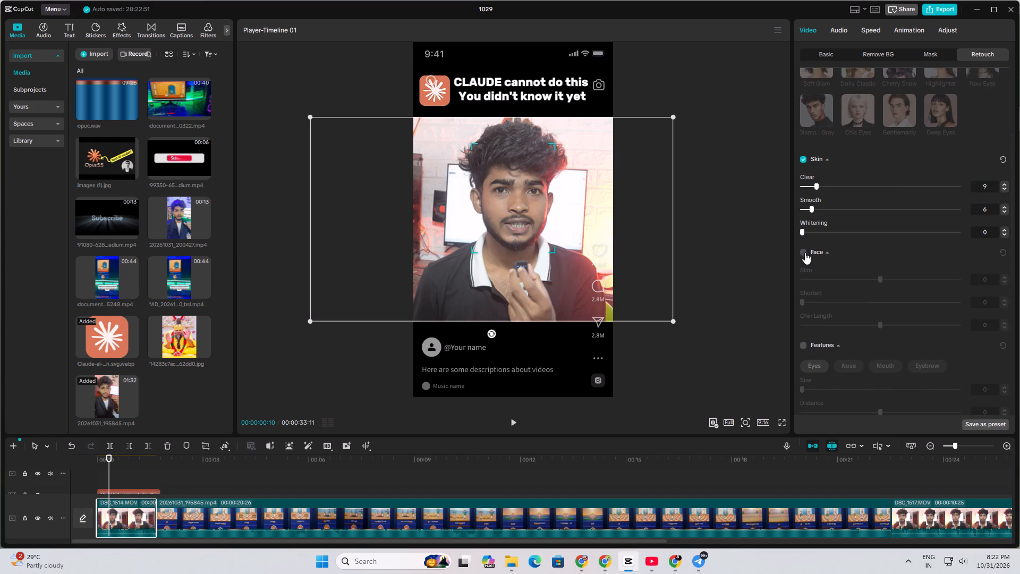
left_click(810, 305)
left_click_drag(820, 306, 797, 308)
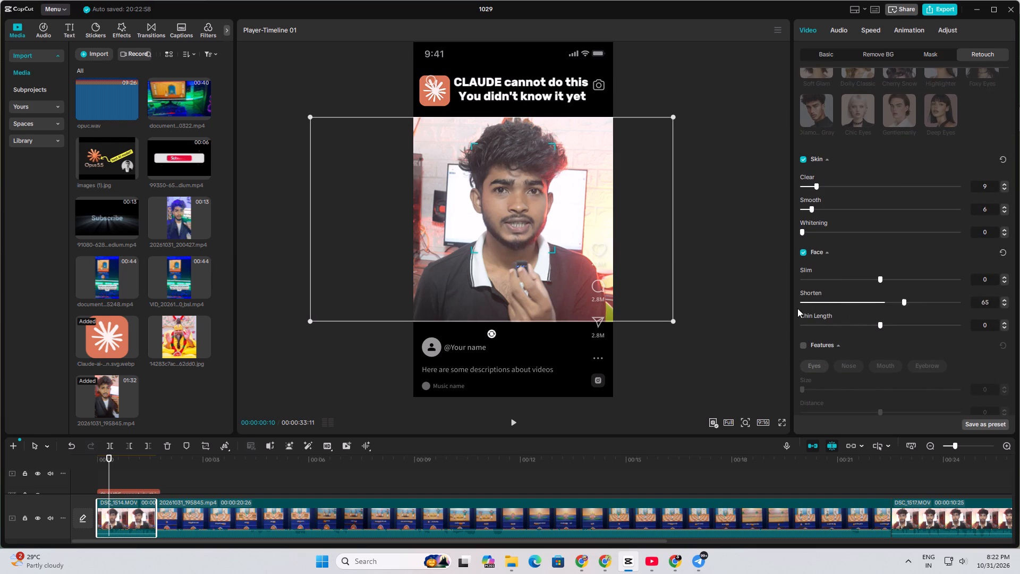
left_click_drag(797, 308, 803, 309)
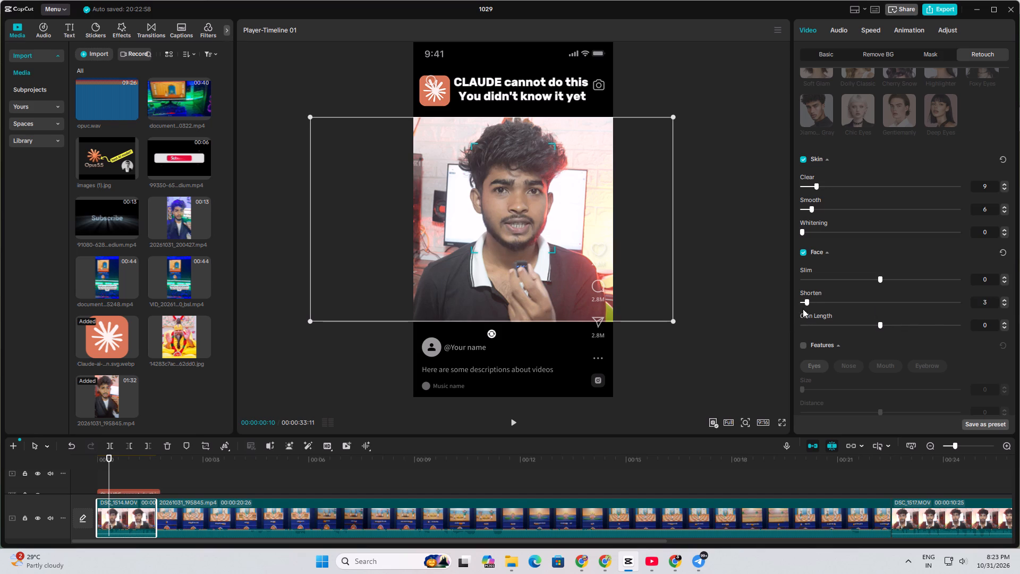
left_click_drag(803, 309, 800, 311)
Play the video from the start through the retouched opening clip into the screen footage.
left_click_drag(108, 462, 41, 473)
key("space")
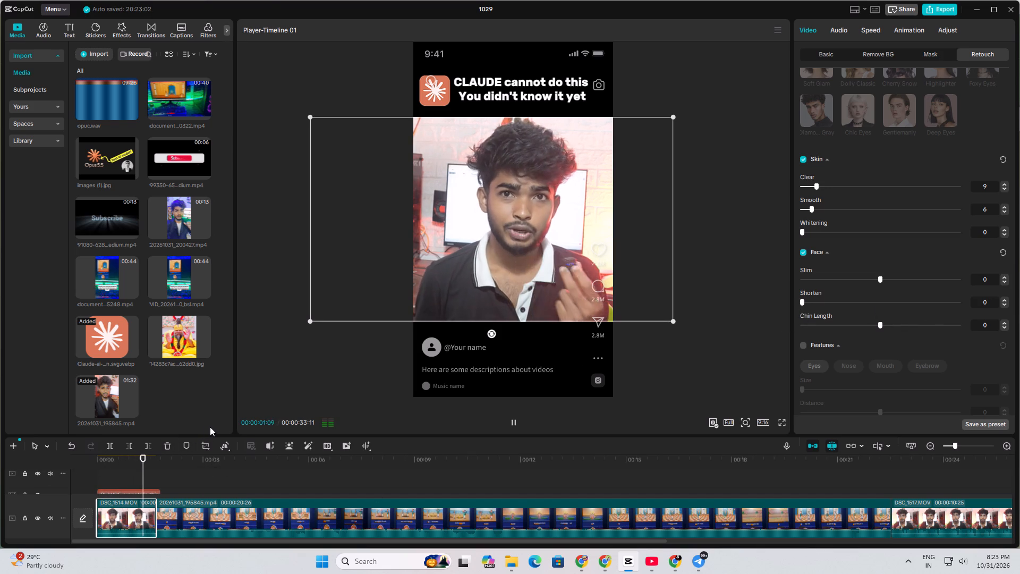
left_click_drag(208, 462, 24, 494)
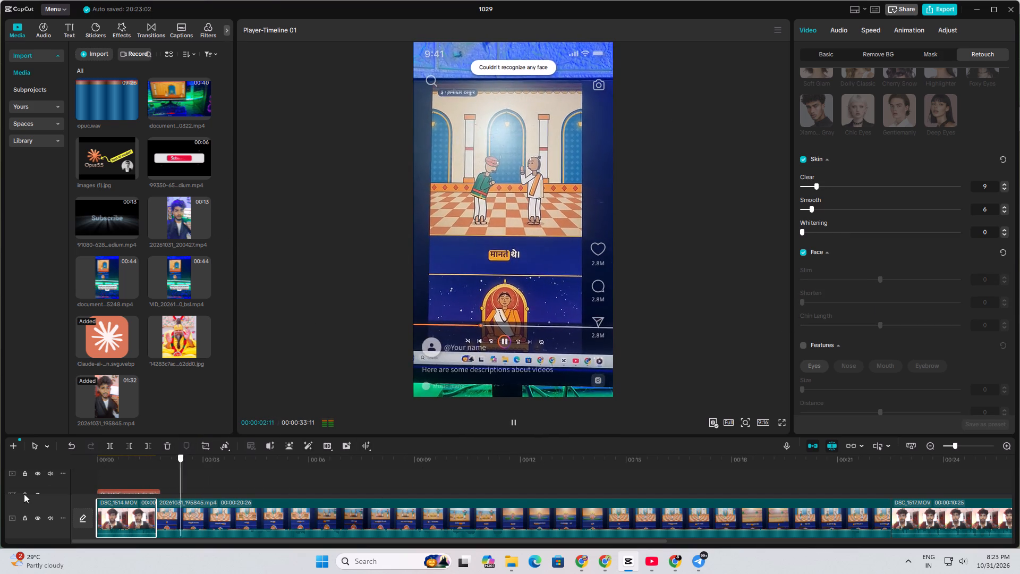
left_click_drag(24, 494, 7, 494)
key("space")
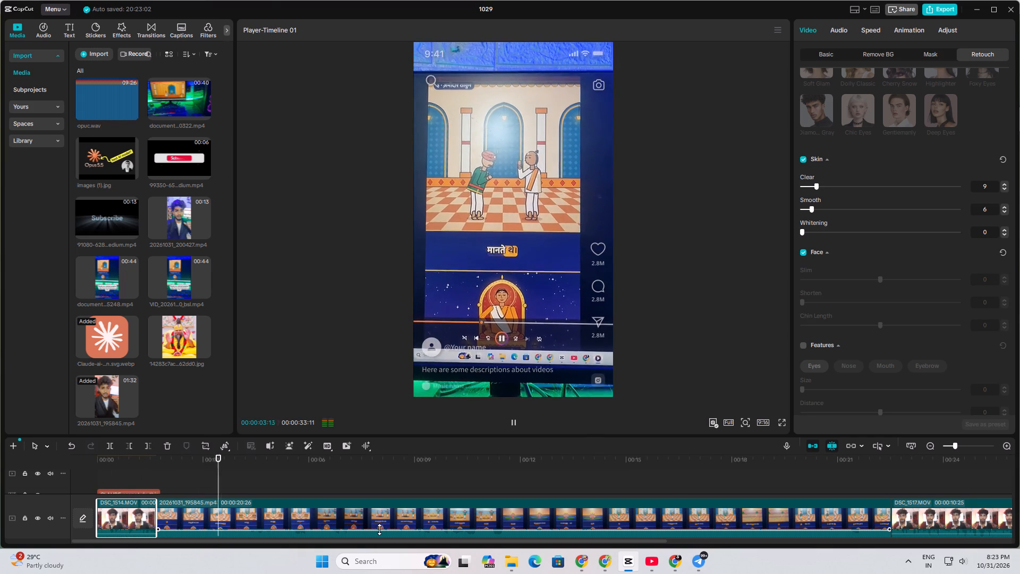
Enable skin retouching on the closing talking-head clip and set Clear to 8 and Smooth to 12.
left_click(379, 529)
left_click_drag(281, 468, 478, 474)
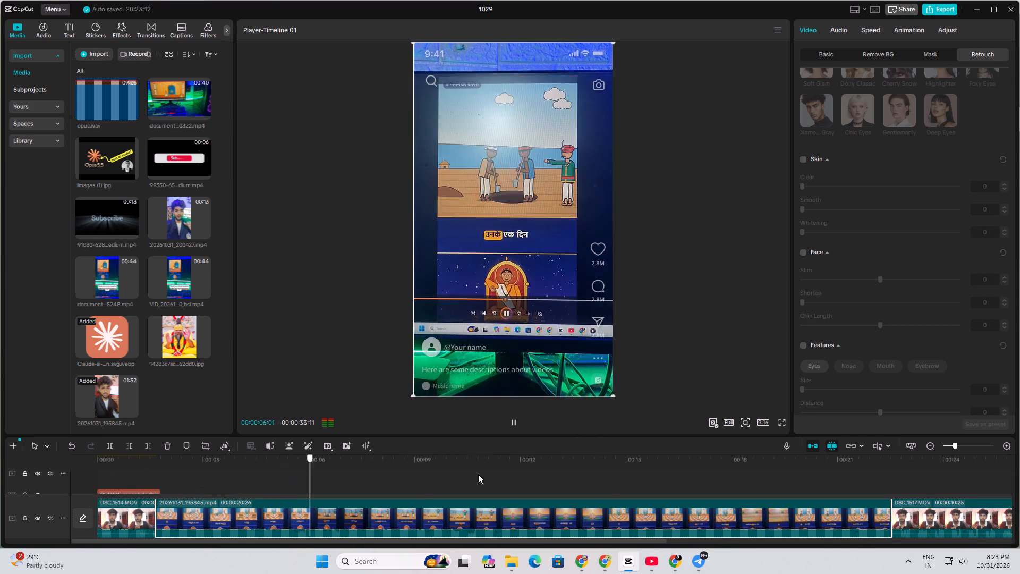
left_click_drag(478, 474, 907, 483)
left_click(918, 513)
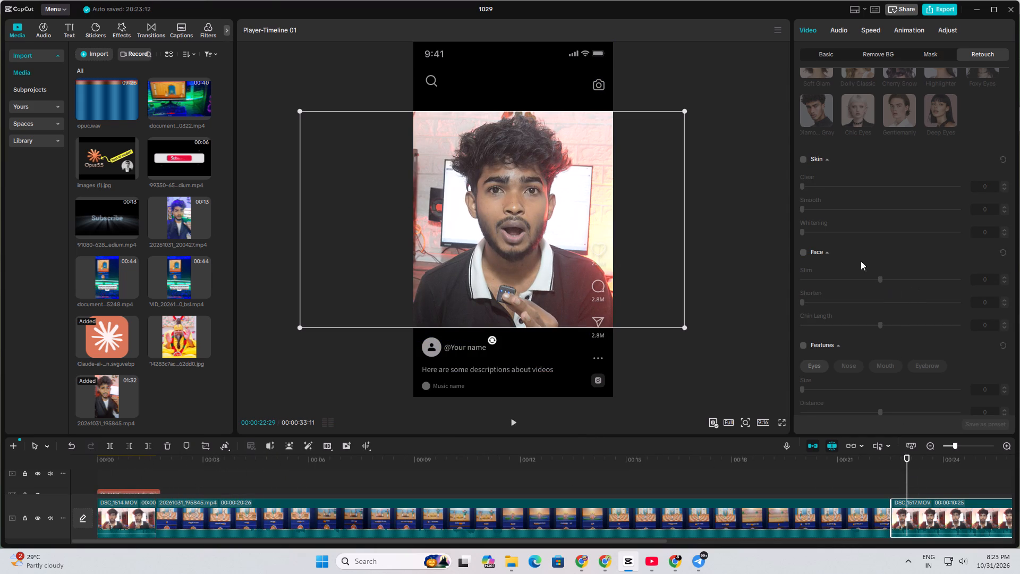
left_click(802, 255)
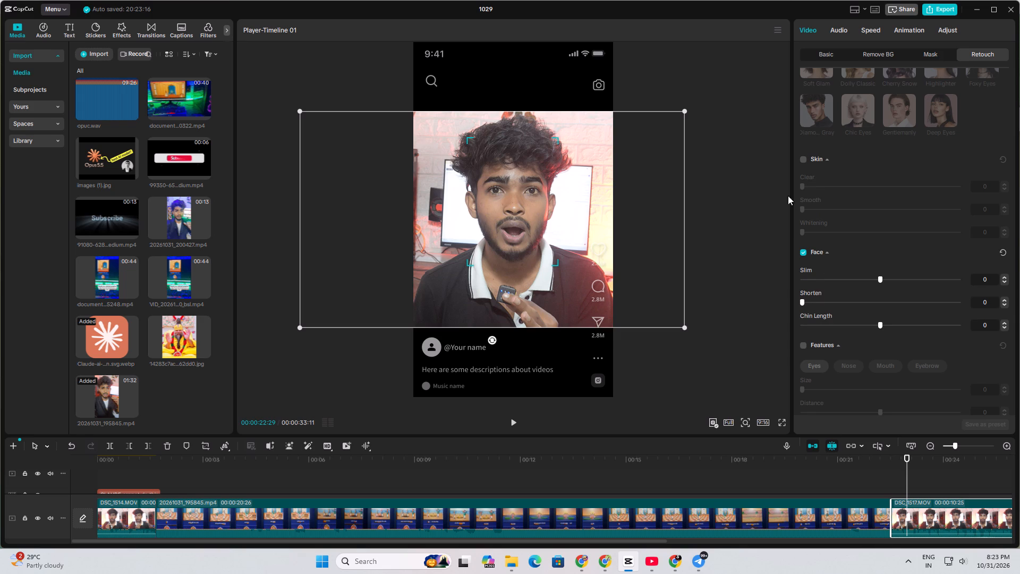
left_click(801, 252)
left_click(801, 161)
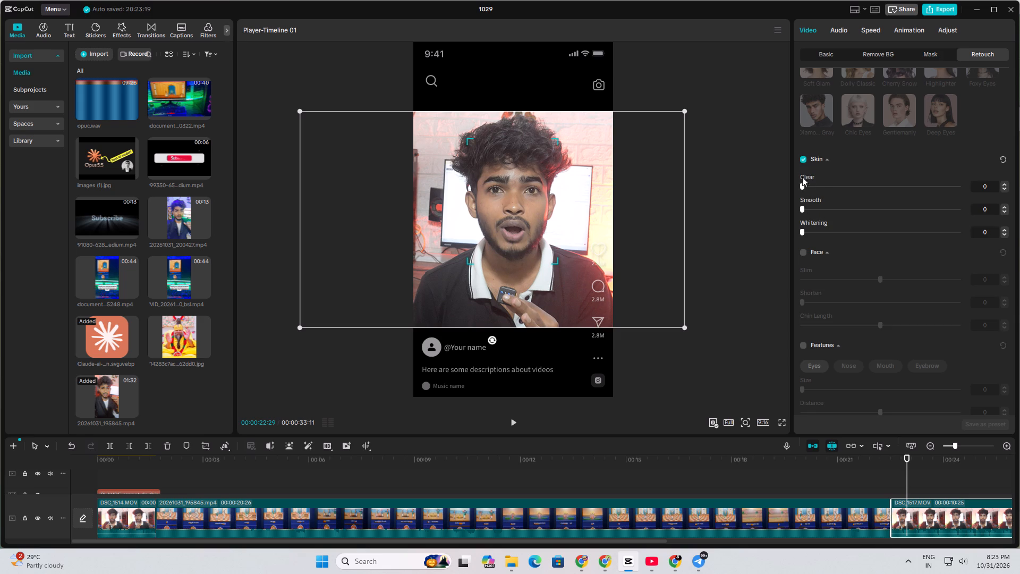
left_click(809, 182)
left_click(814, 188)
left_click(811, 205)
double_click(820, 208)
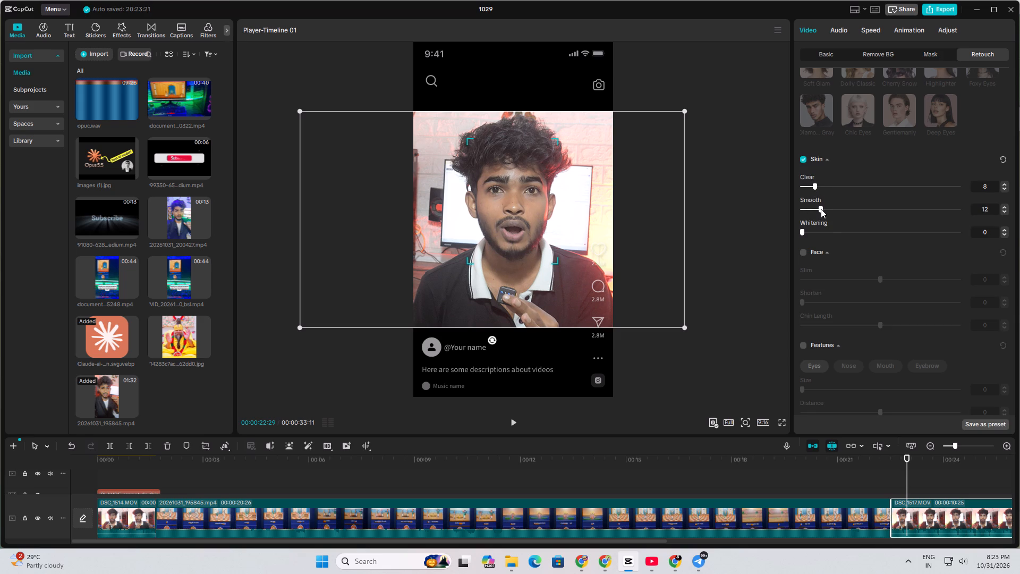
Preview the closing clip's retouching and raise its skin settings to Clear 13 and Smooth 14.
left_click_drag(907, 466, 894, 475)
key("space")
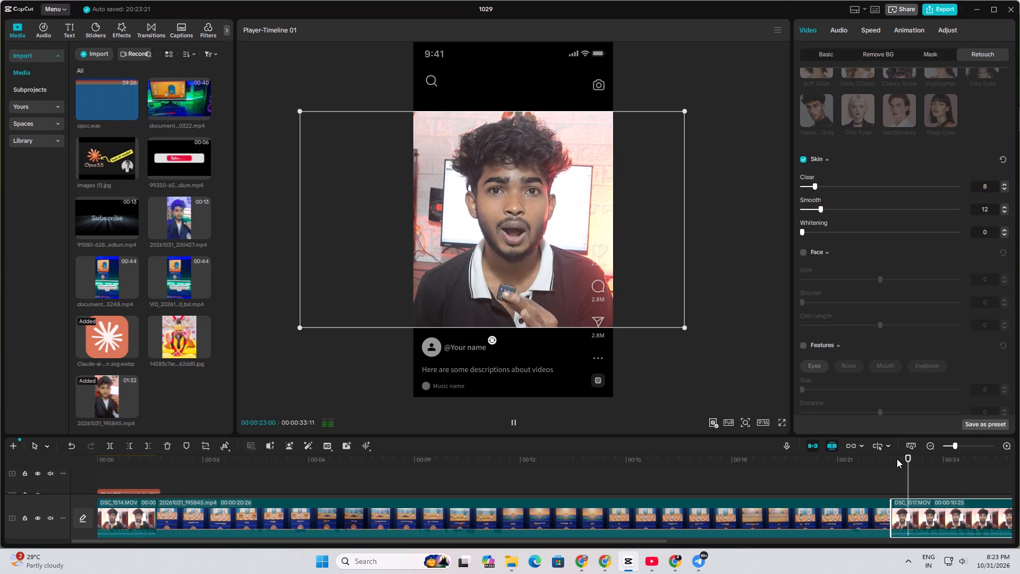
key("space")
key("space")
key("space")
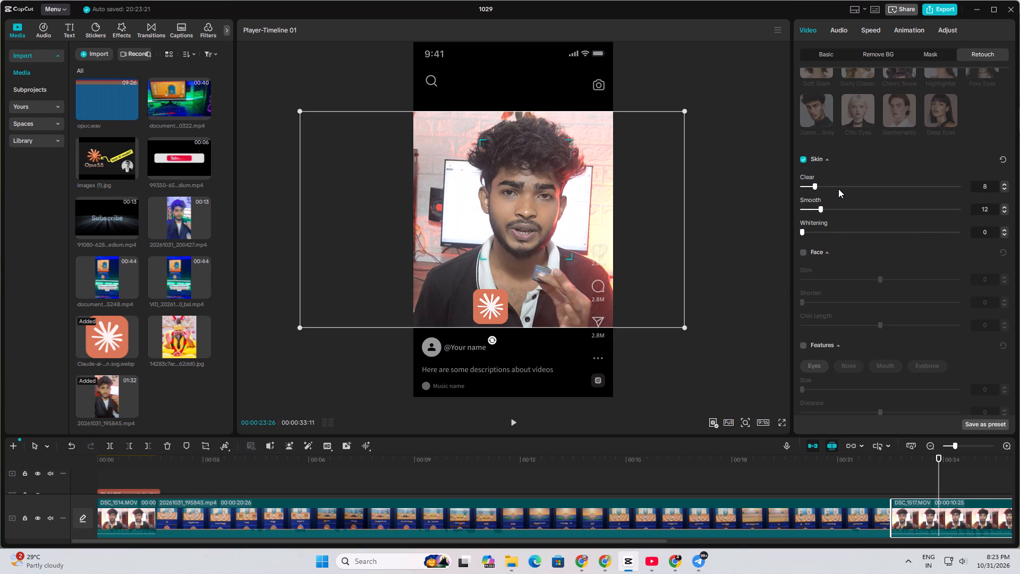
left_click(821, 186)
left_click(824, 209)
key("space")
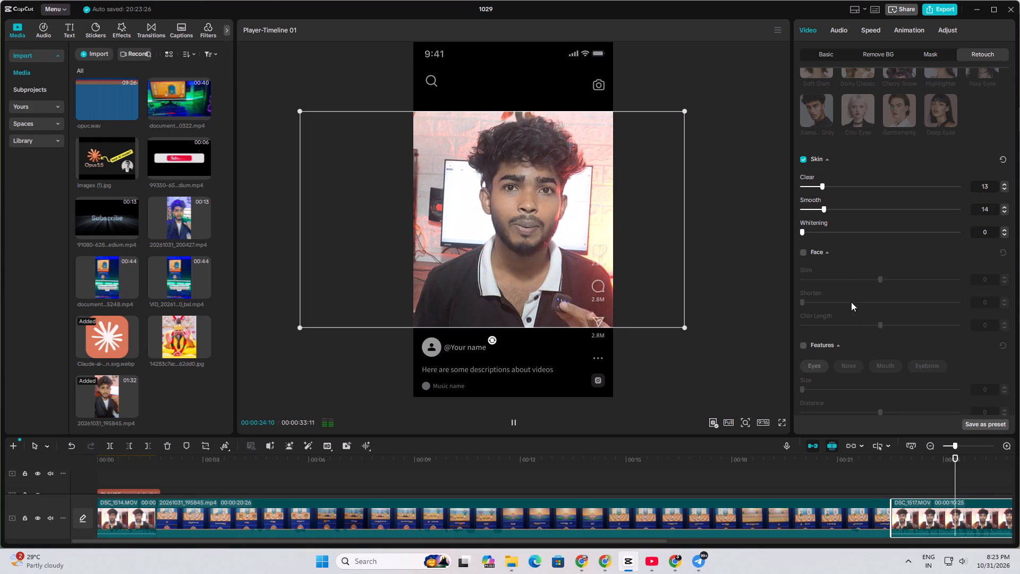
key("space")
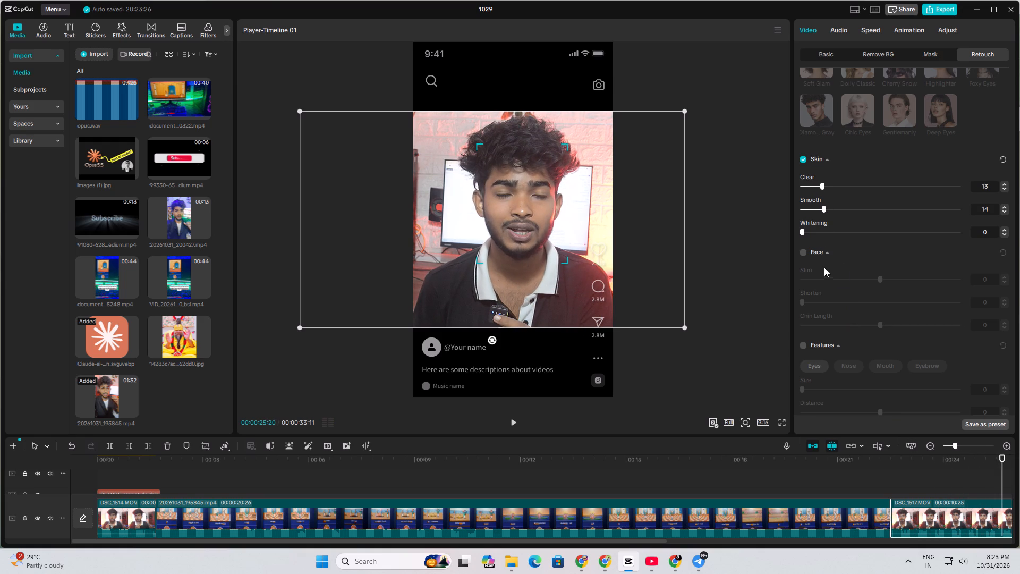
Adjust the closing clip's lightness, setting Exposure to 3 and Contrast to 1.
left_click(829, 54)
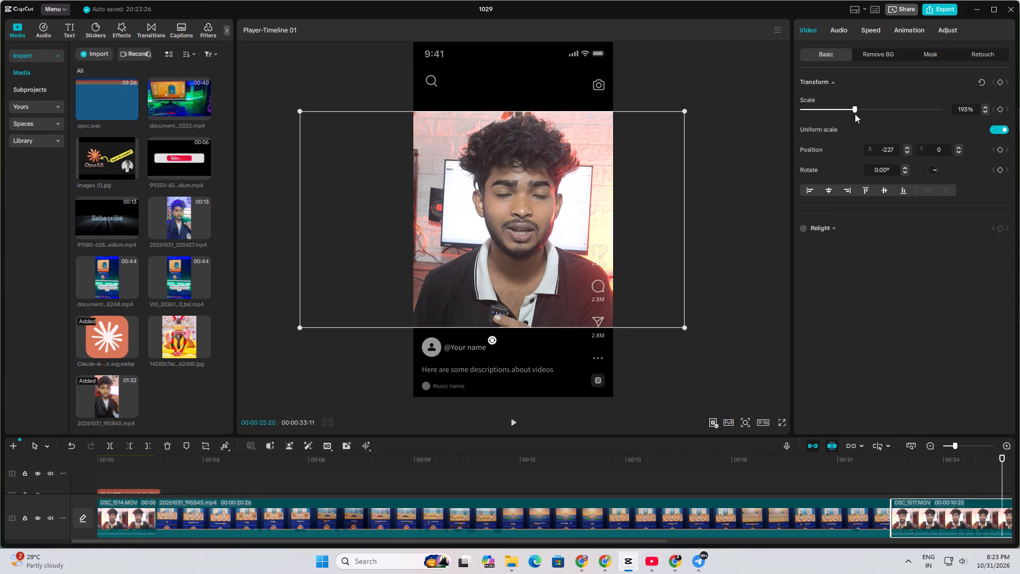
scroll(907, 290, "down", 2)
scroll(899, 291, "up", 2)
left_click(939, 28)
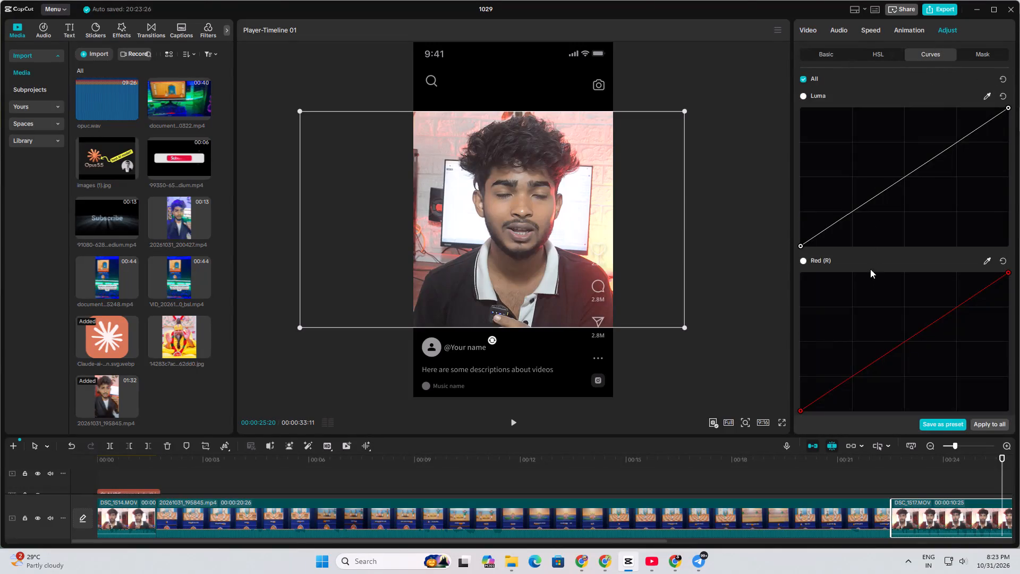
scroll(871, 278, "down", 1)
scroll(858, 215, "up", 3)
left_click(832, 58)
scroll(959, 295, "up", 3)
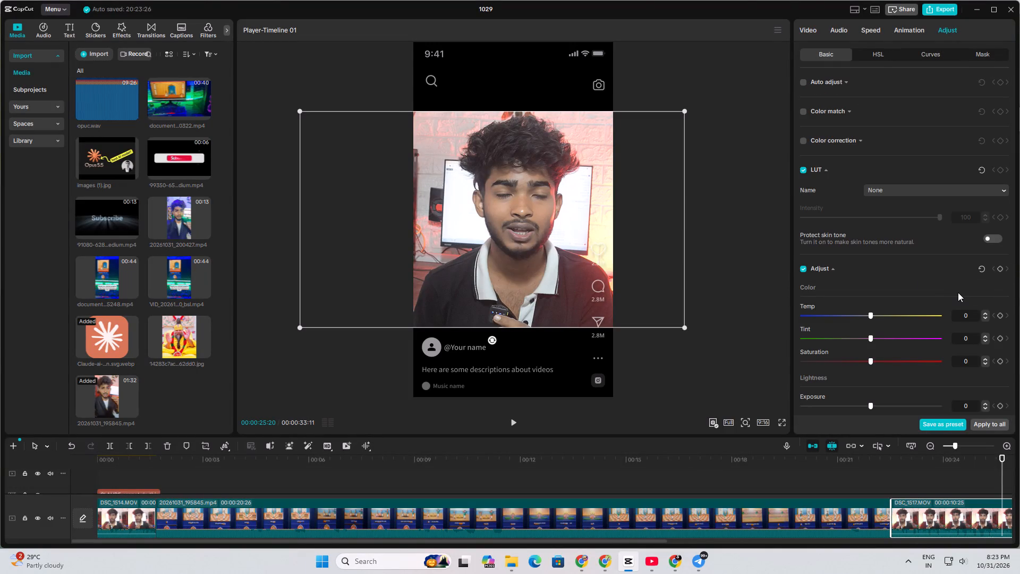
scroll(958, 292, "up", 1)
scroll(958, 291, "down", 4)
double_click(985, 302)
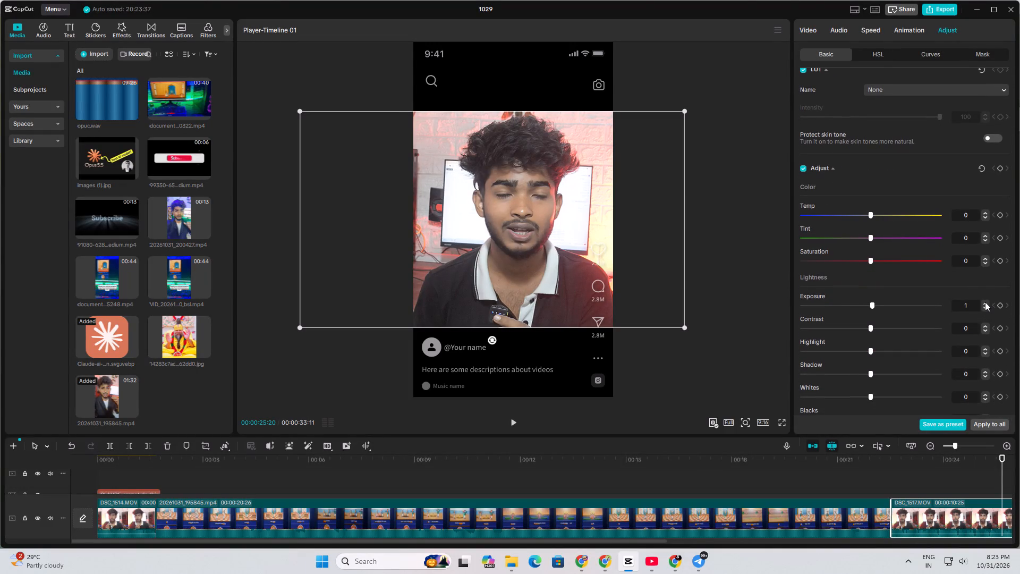
key("space")
key("space")
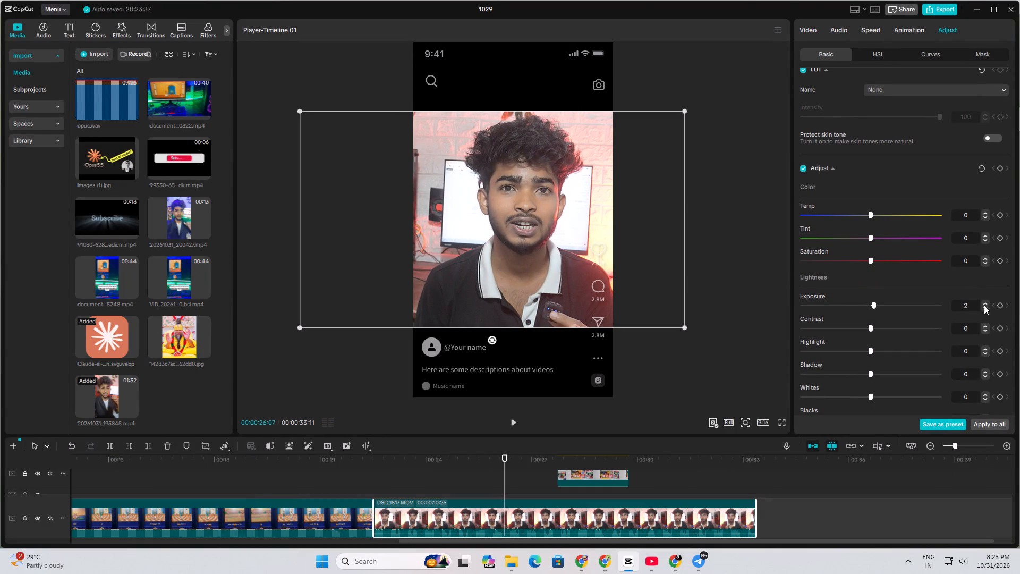
left_click(986, 301)
left_click(986, 303)
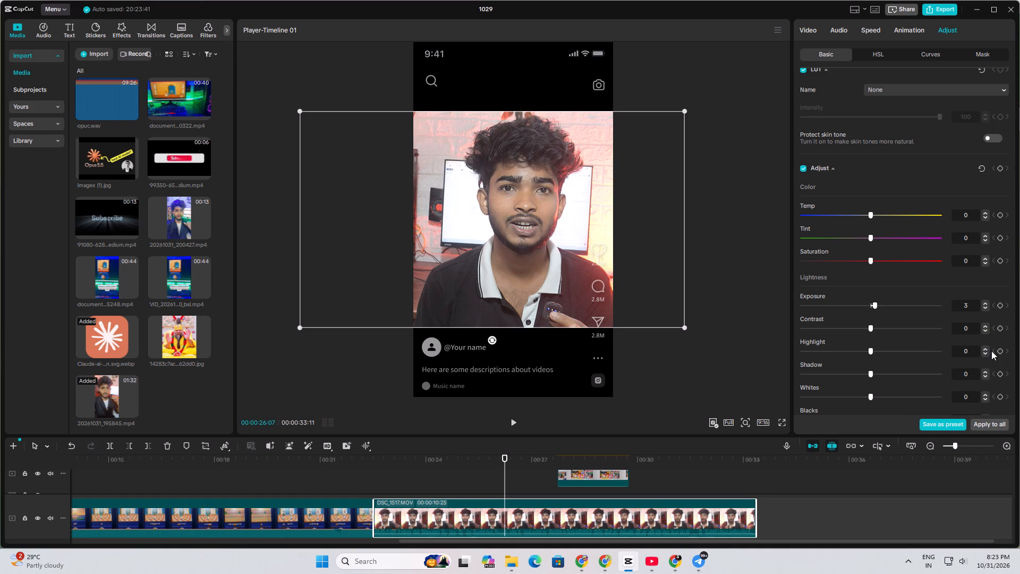
double_click(984, 324)
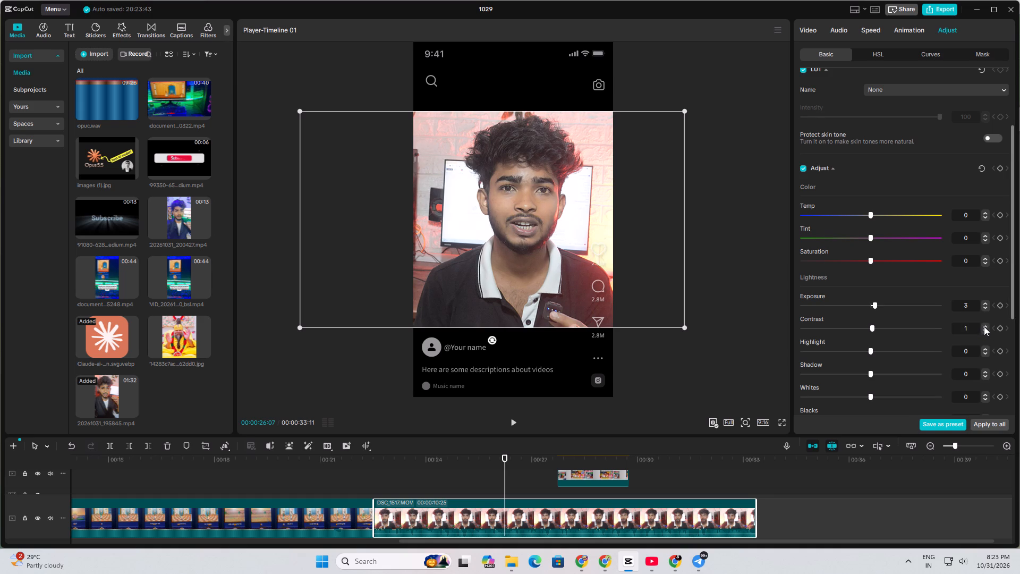
left_click(984, 326)
left_click(985, 331)
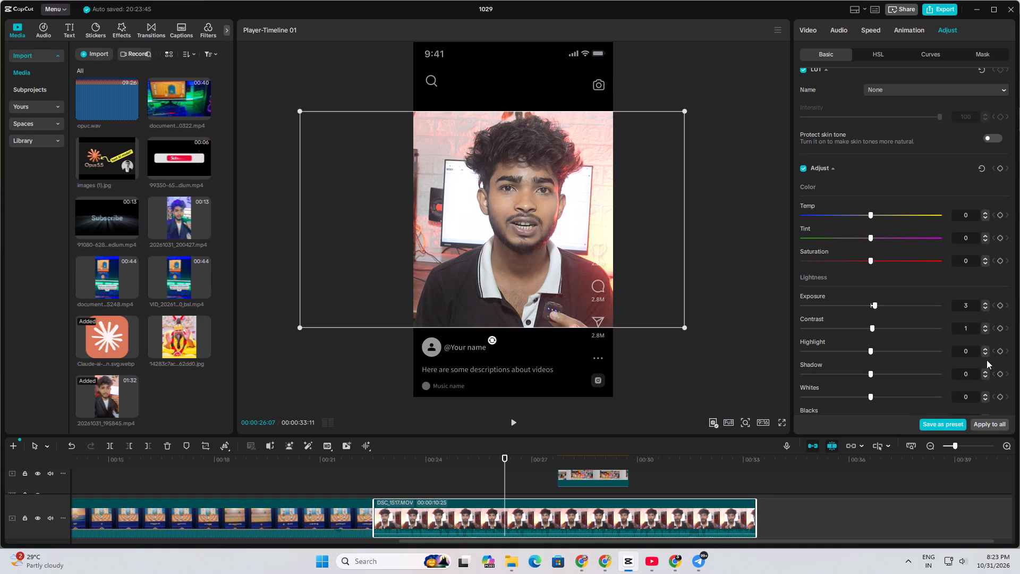
Set the closing clip's Sharpen effect to 2 and Clarity to 3.
scroll(984, 370, "down", 8)
double_click(984, 314)
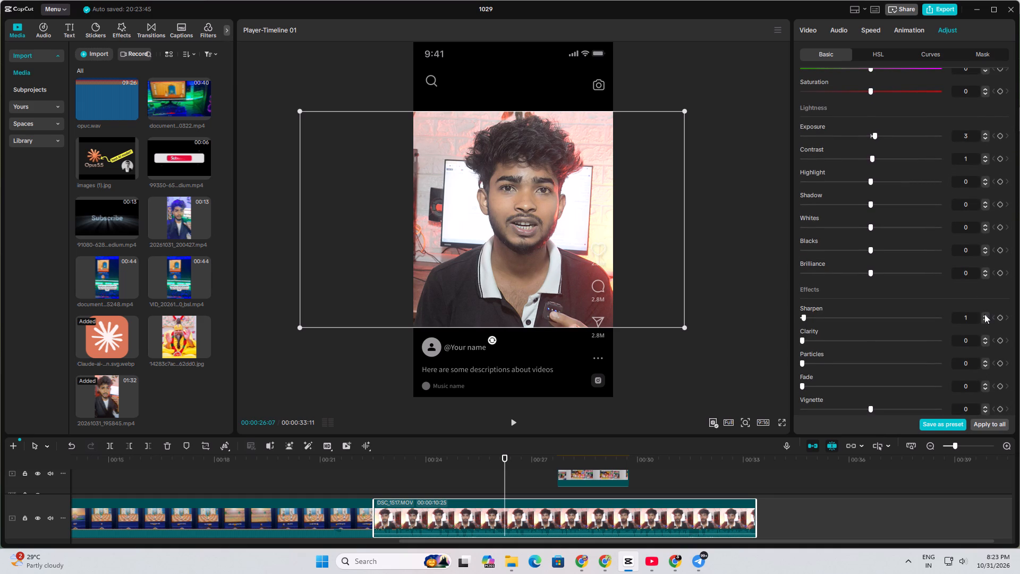
scroll(982, 370, "down", 3)
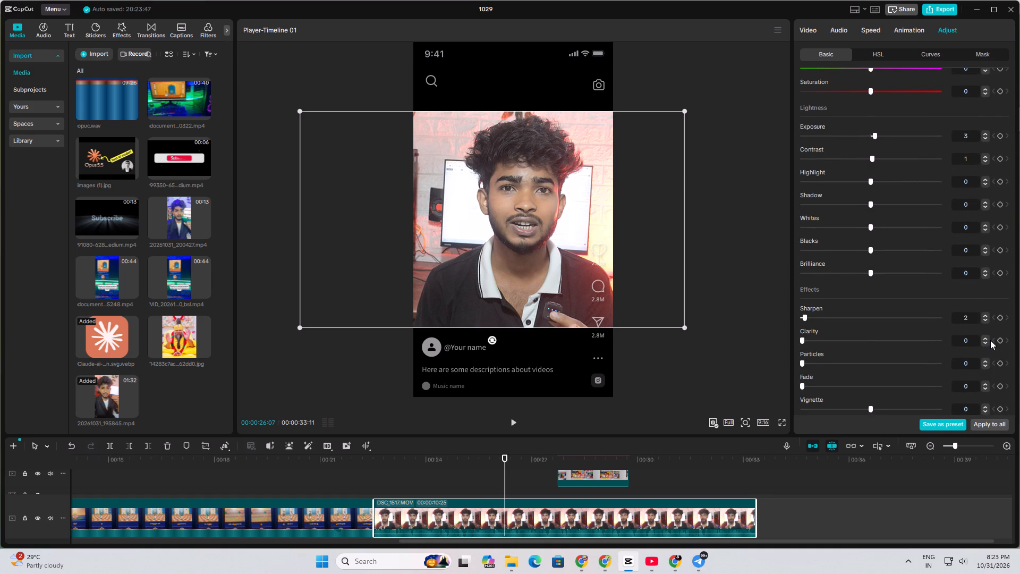
triple_click(983, 336)
Play the graded closing clip through to its end, partly in full screen, and replay it from its start.
key("space")
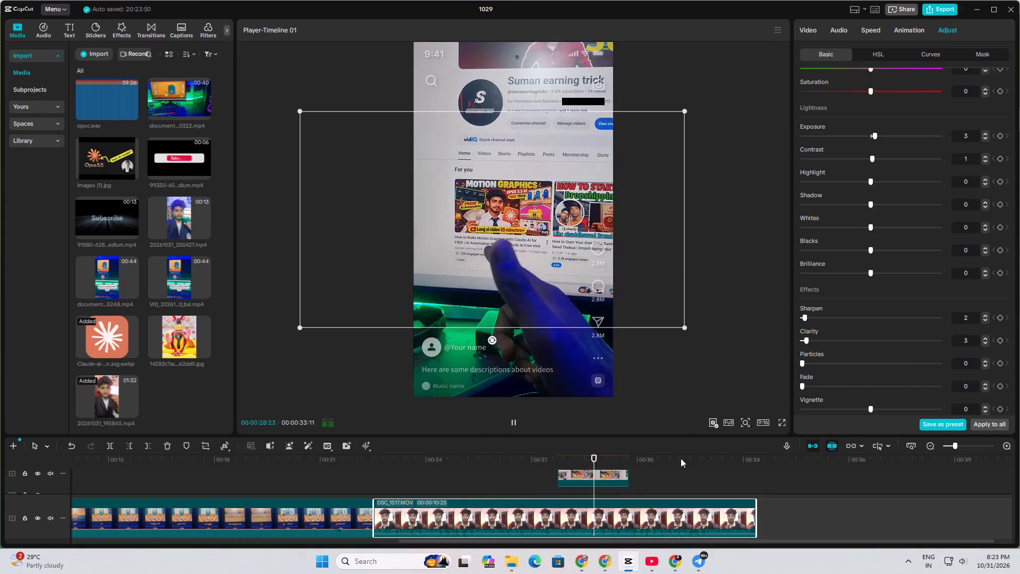
key("space")
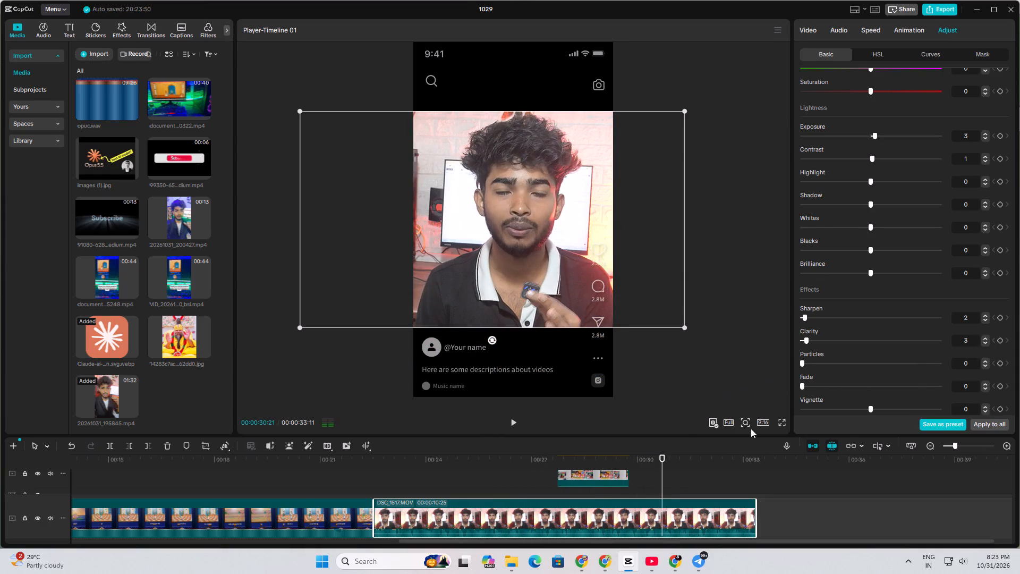
left_click(778, 425)
key("space")
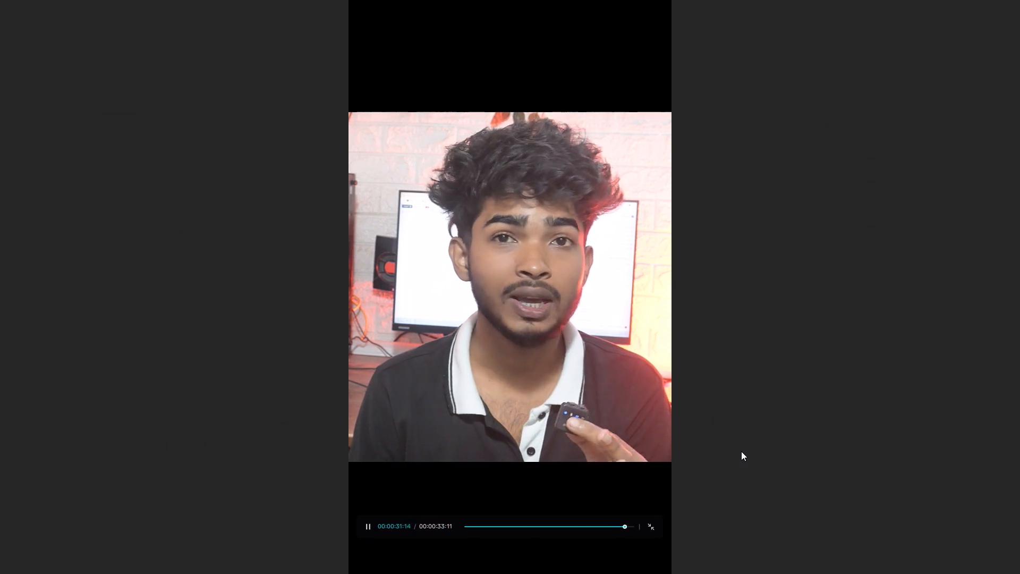
key("Escape")
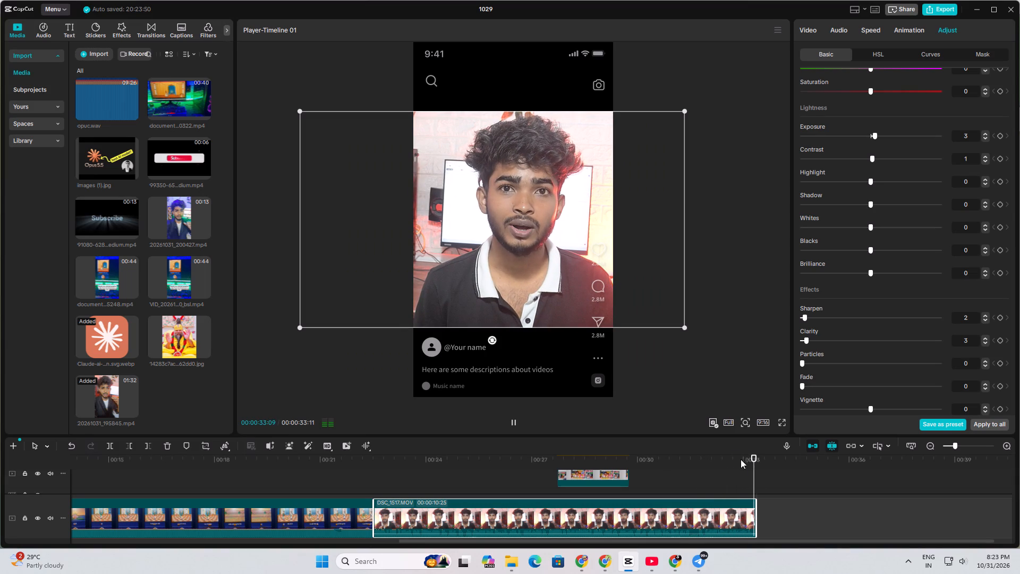
left_click_drag(757, 460, 348, 469)
key("space")
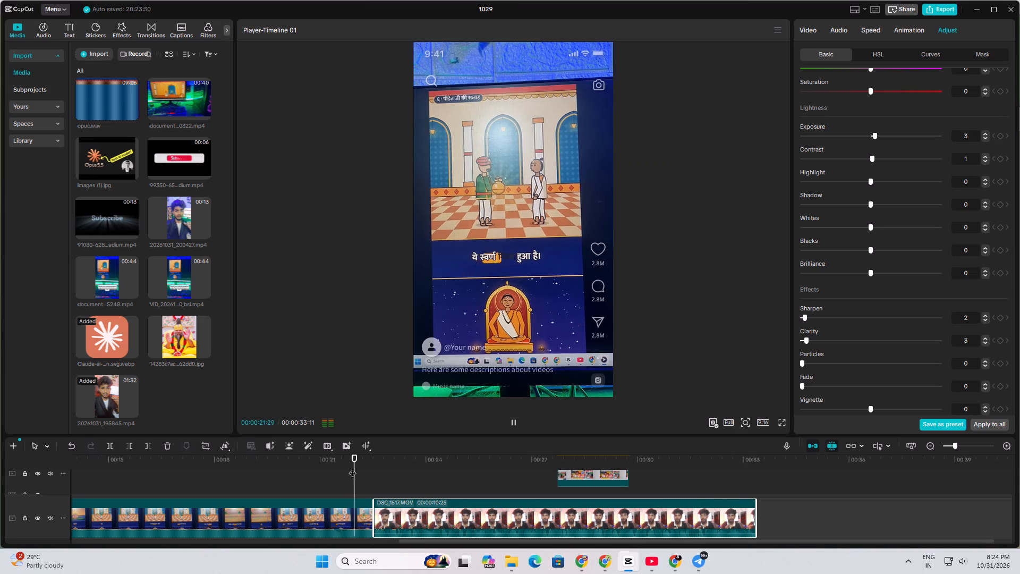
scroll(960, 568, "up", 5)
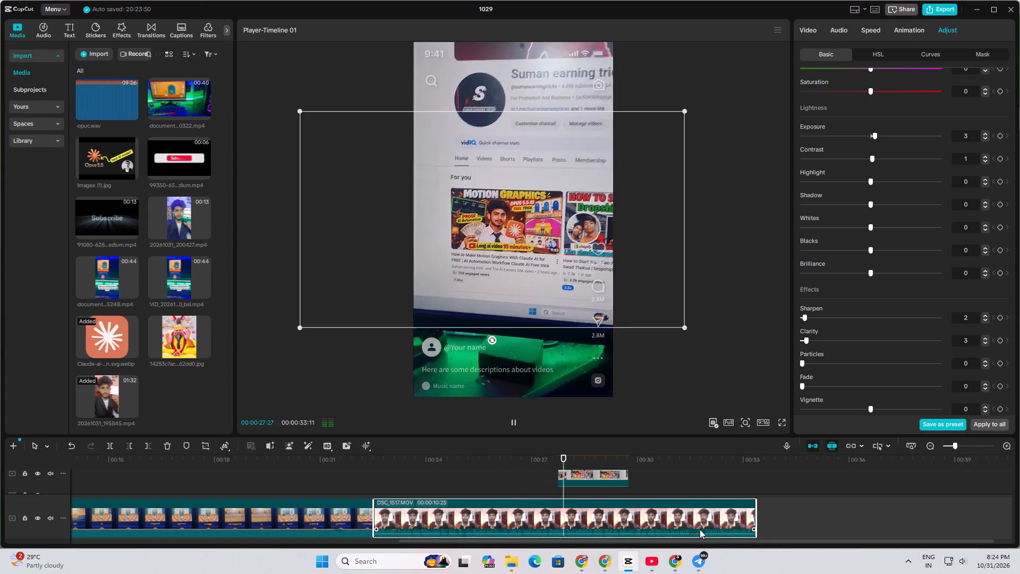
left_click_drag(600, 452, 363, 518)
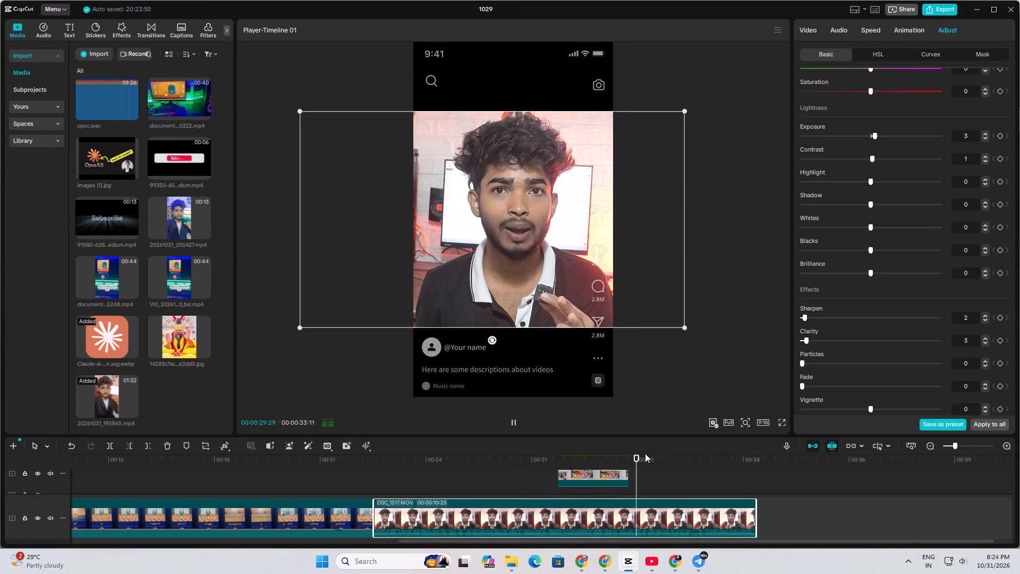
left_click_drag(644, 453, 376, 514)
left_click_drag(681, 454, 369, 514)
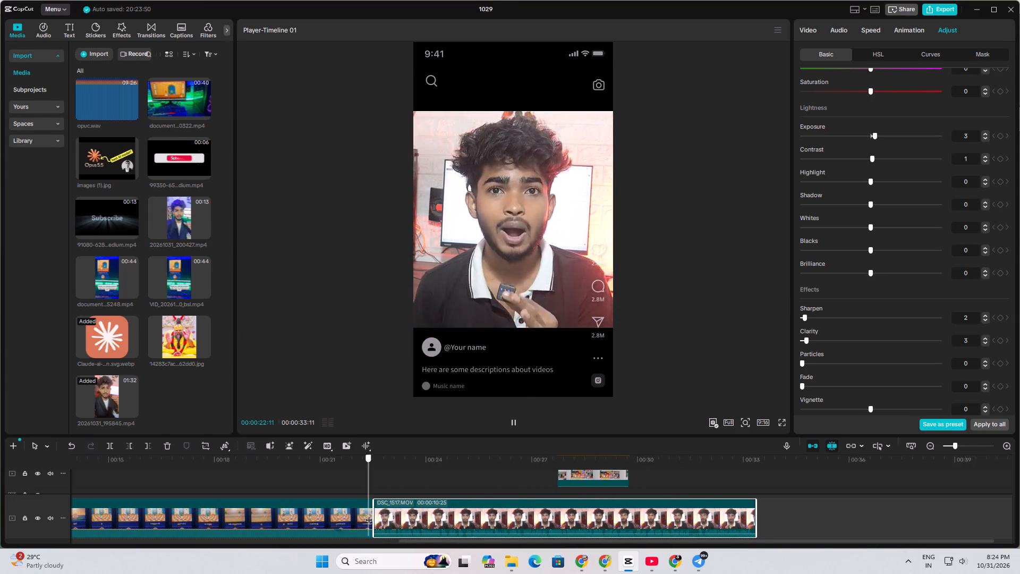
left_click_drag(369, 514, 369, 514)
key("space")
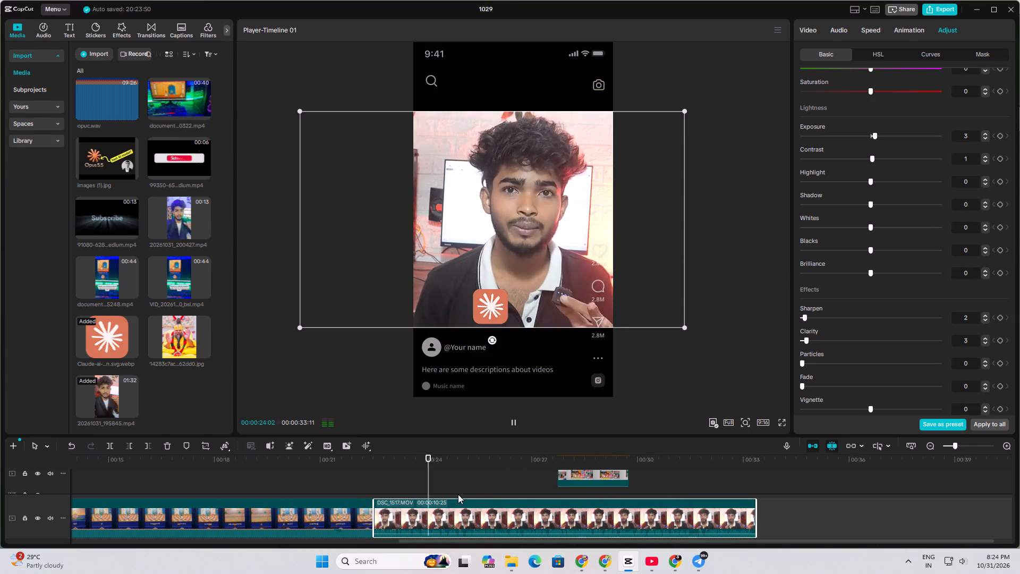
key("space")
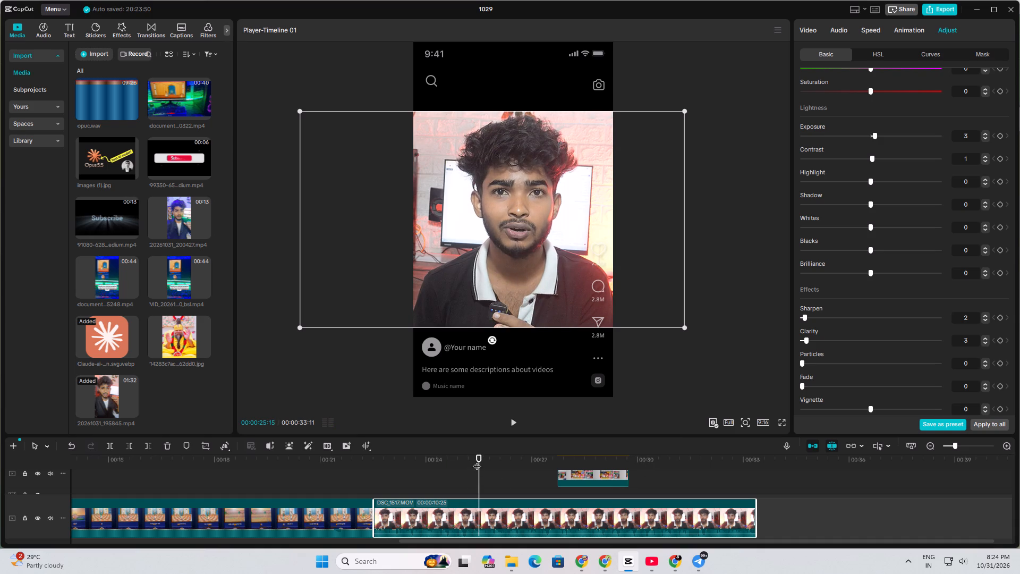
Find the pause in speech after the logo overlay and split the closing clip at 00:00:24:07.
left_click_drag(473, 461, 410, 474)
key("space")
key("space")
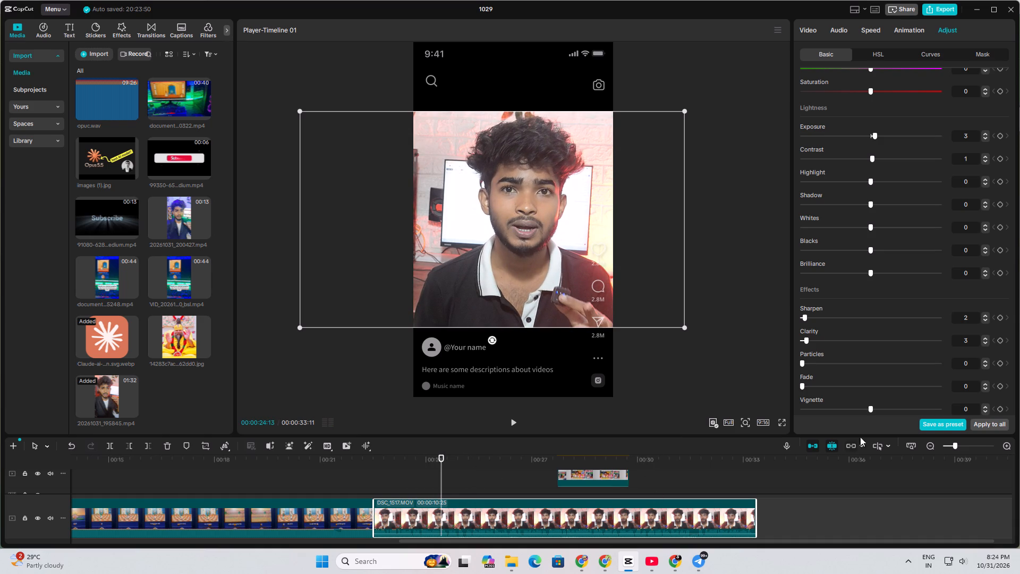
left_click(963, 443)
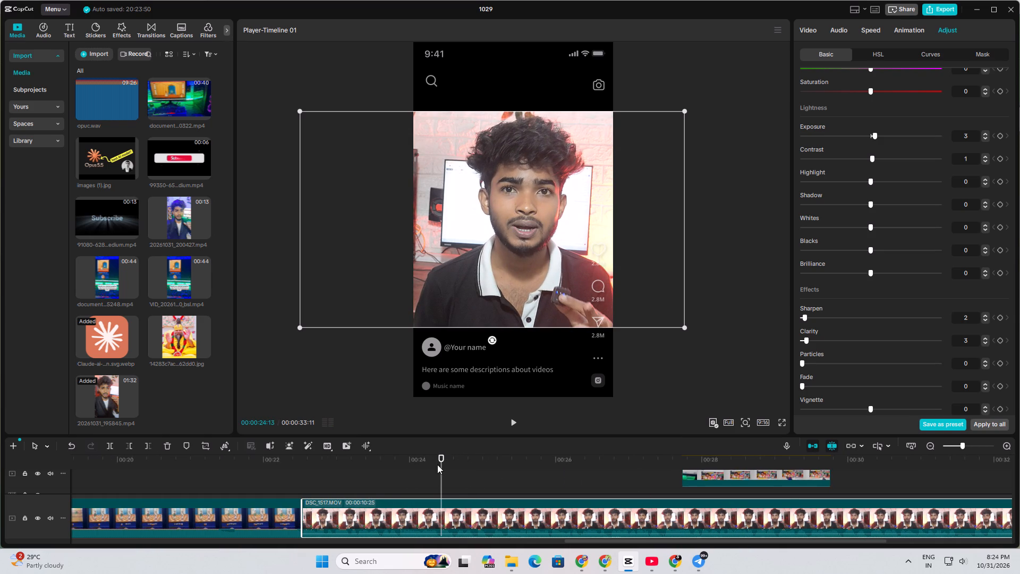
left_click_drag(435, 462, 403, 475)
key("space")
key("space")
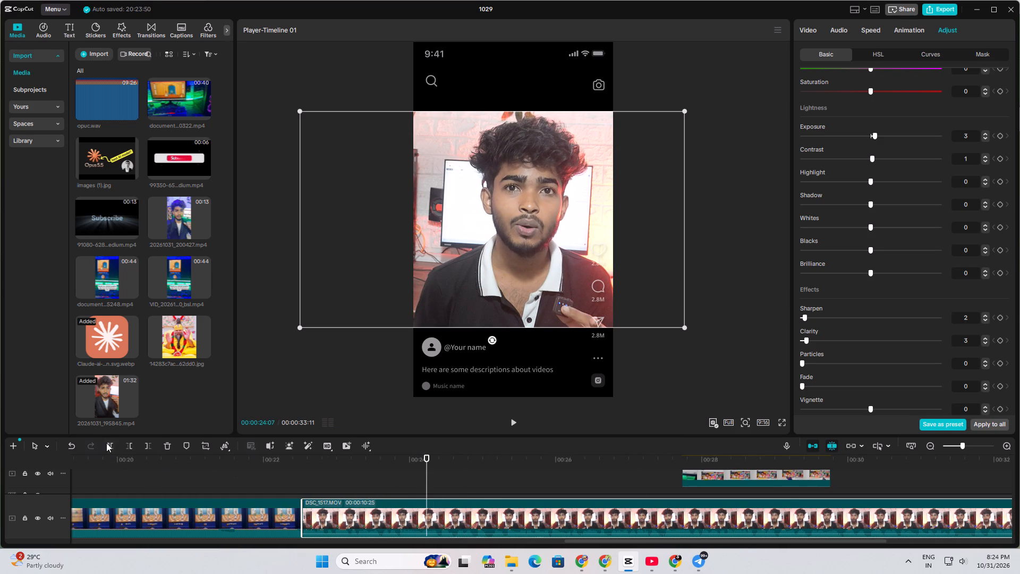
left_click(106, 443)
Find where speech resumes in the closing clip's second part and trim away its beginning up to 00:00:27:08.
key("space")
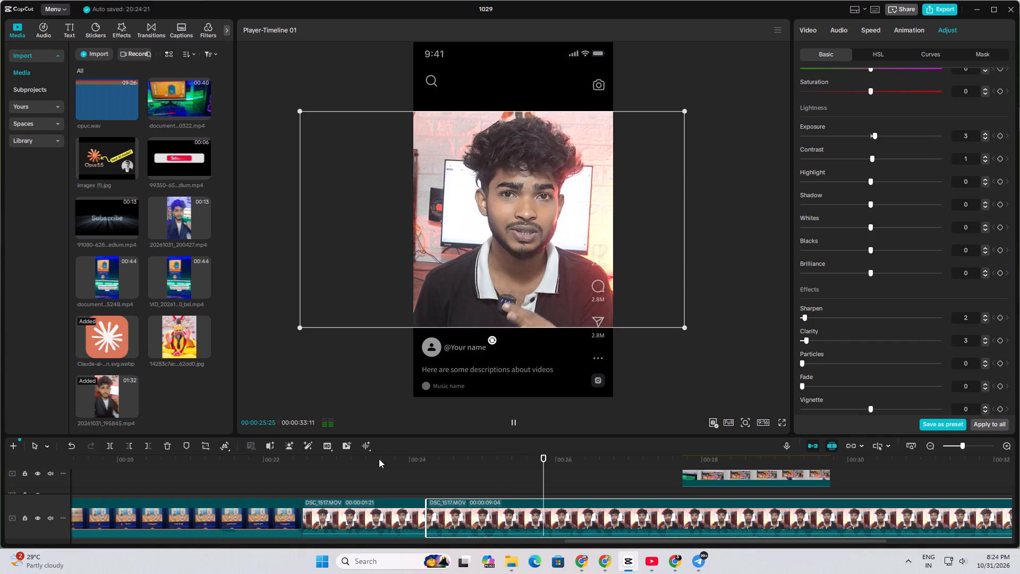
key("space")
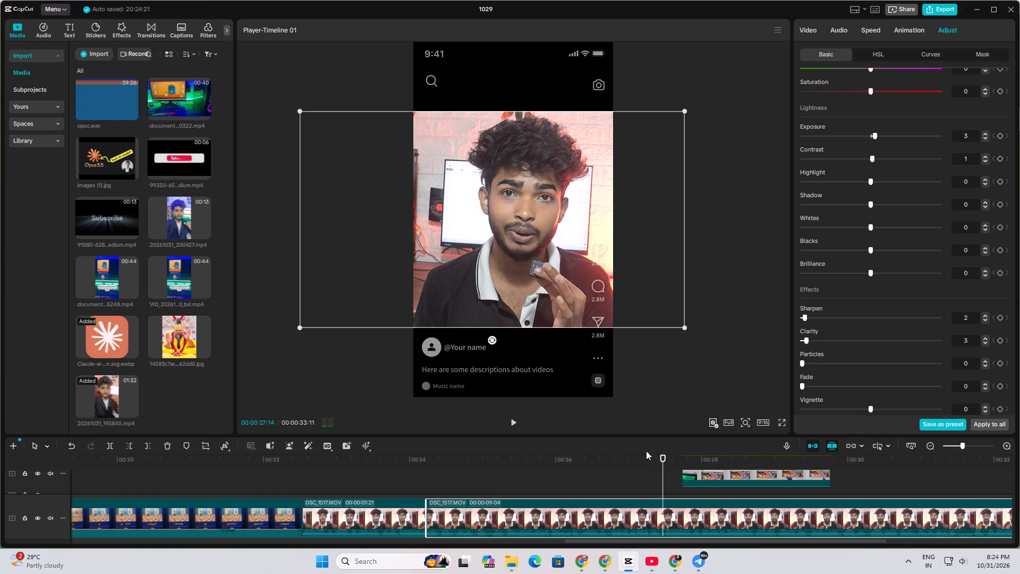
left_click_drag(662, 459, 620, 479)
key("space")
key("space")
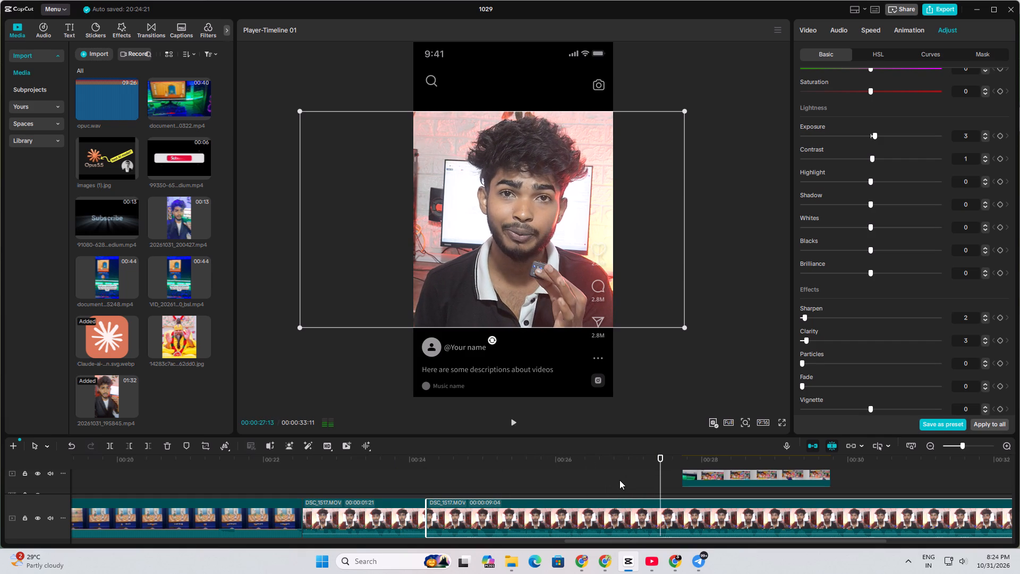
key("space")
key("space")
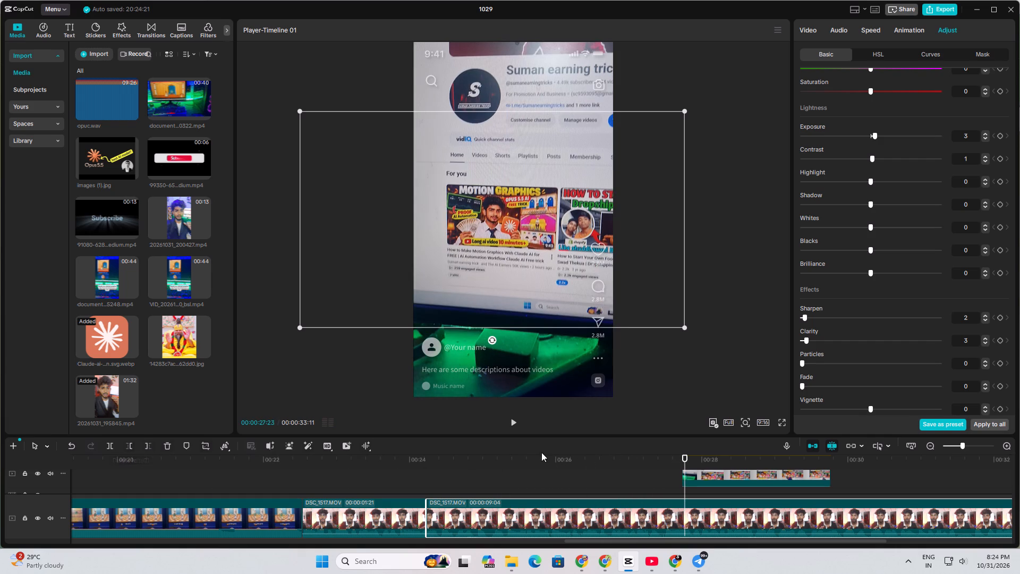
left_click_drag(682, 460, 610, 479)
key("space")
key("space")
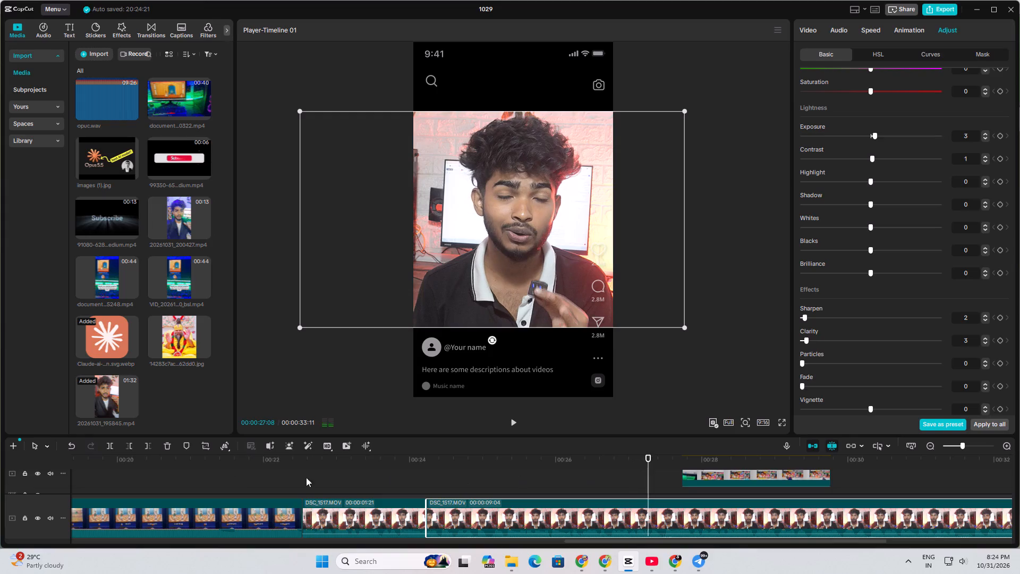
left_click(125, 446)
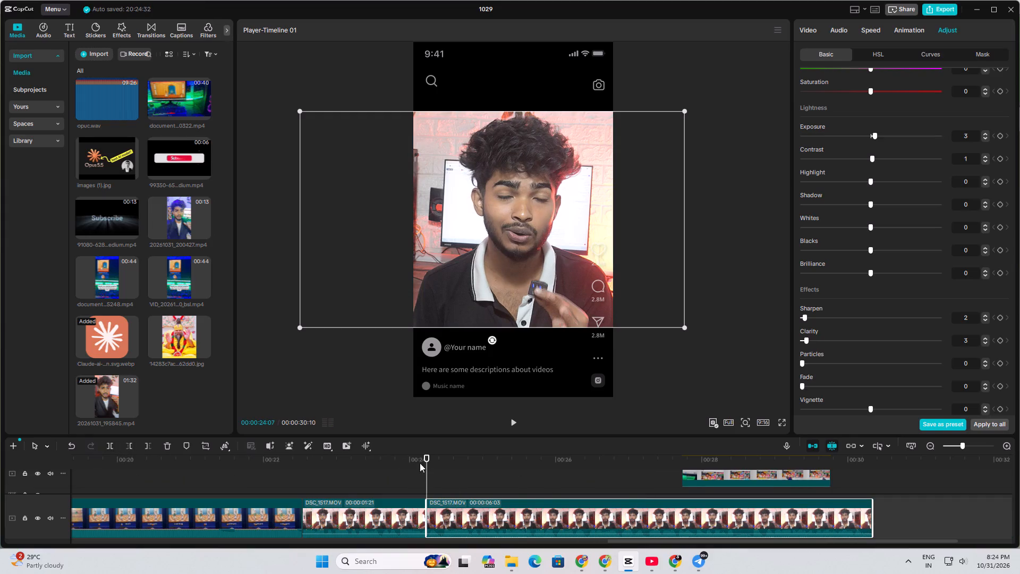
Move the YouTube channel footage overlay earlier to start at 00:00:25:00 over the trimmed closing clip, and play it through to the end.
left_click_drag(415, 464, 387, 472)
key("space")
key("space")
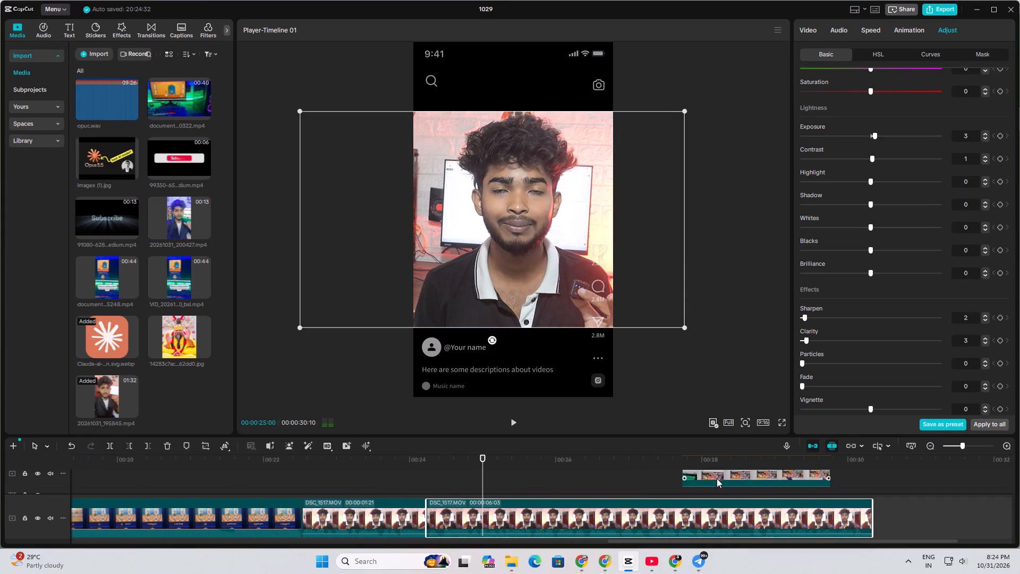
left_click(717, 478)
left_click_drag(711, 476, 512, 483)
key("space")
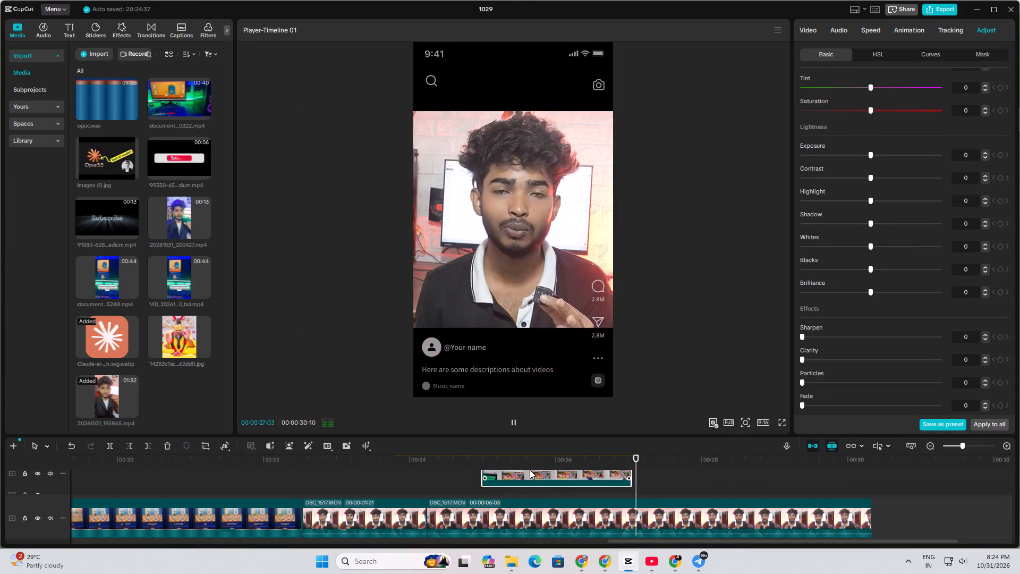
left_click(737, 524)
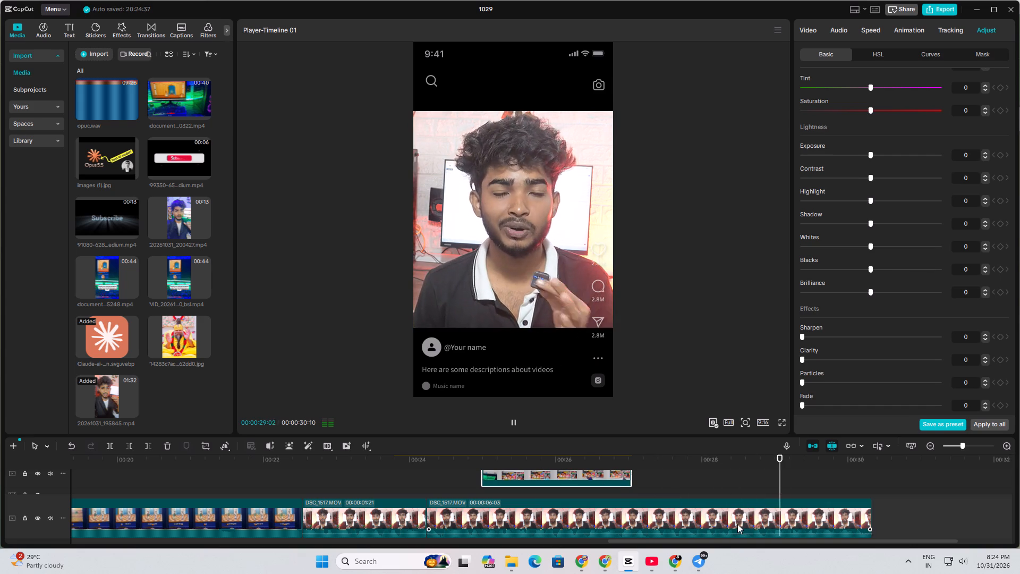
left_click_drag(875, 462, 783, 478)
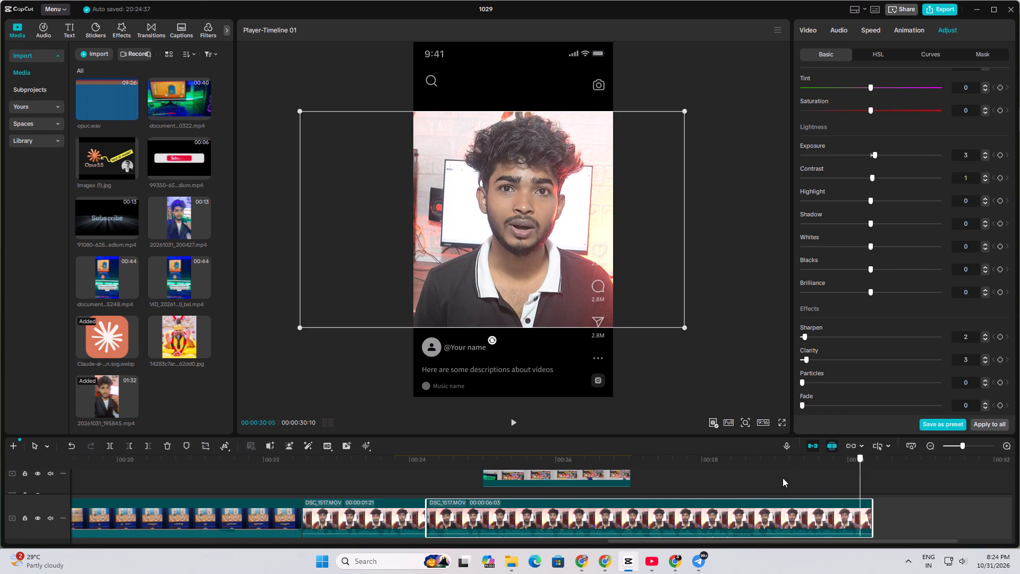
left_click_drag(783, 478, 0, 437)
left_click_drag(70, 458, 63, 460)
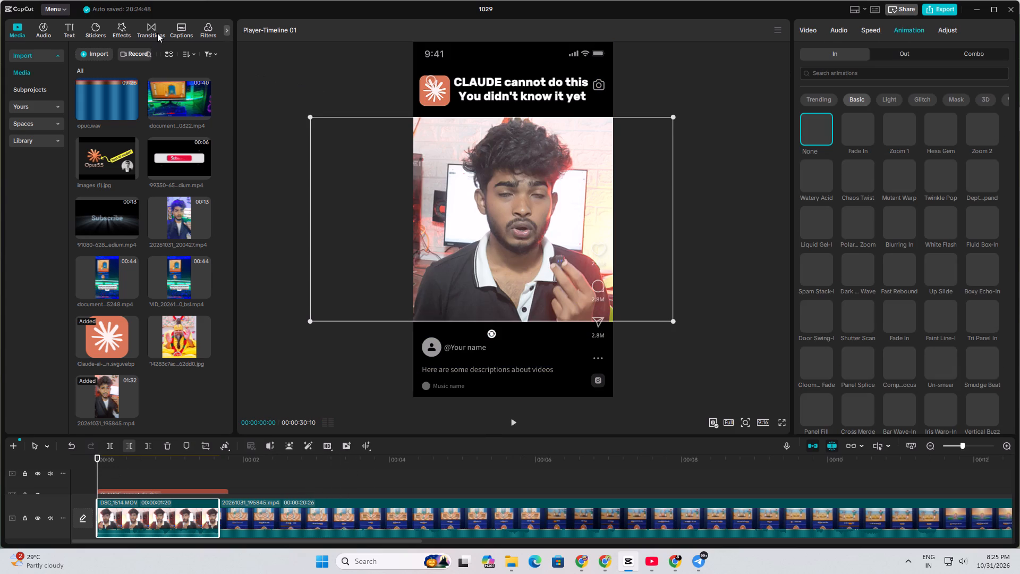
left_click(157, 33)
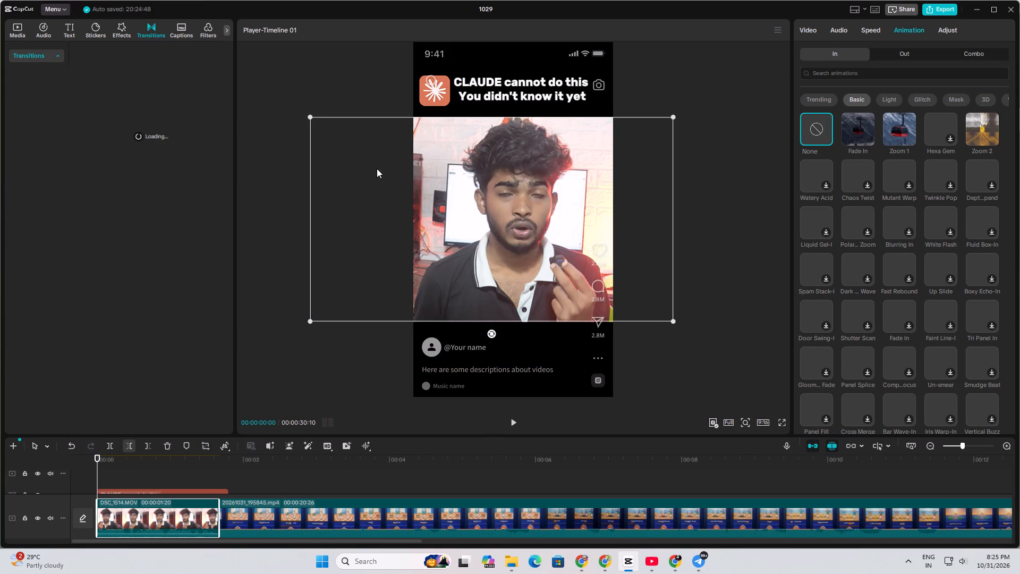
left_click(857, 126)
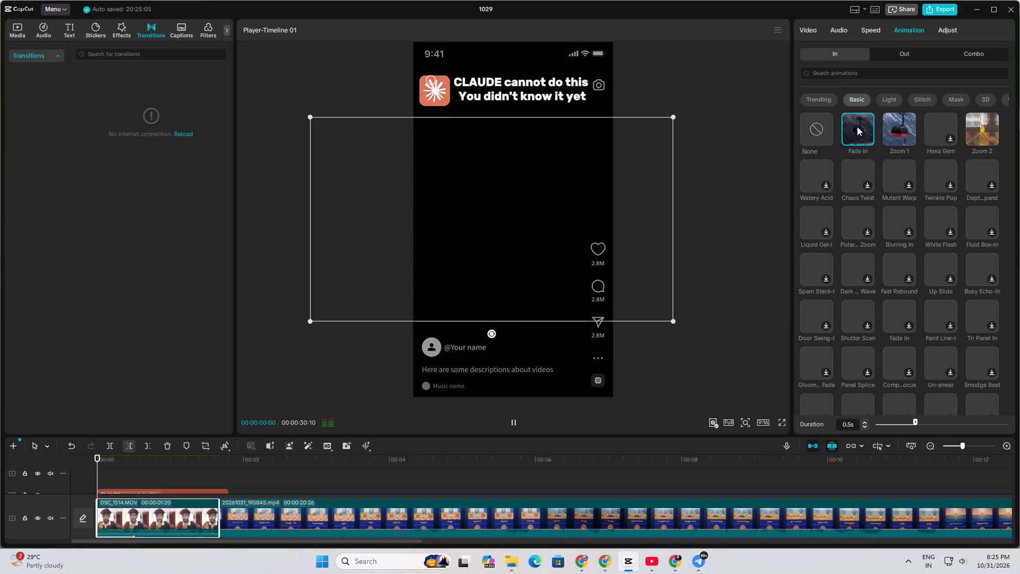
left_click(891, 103)
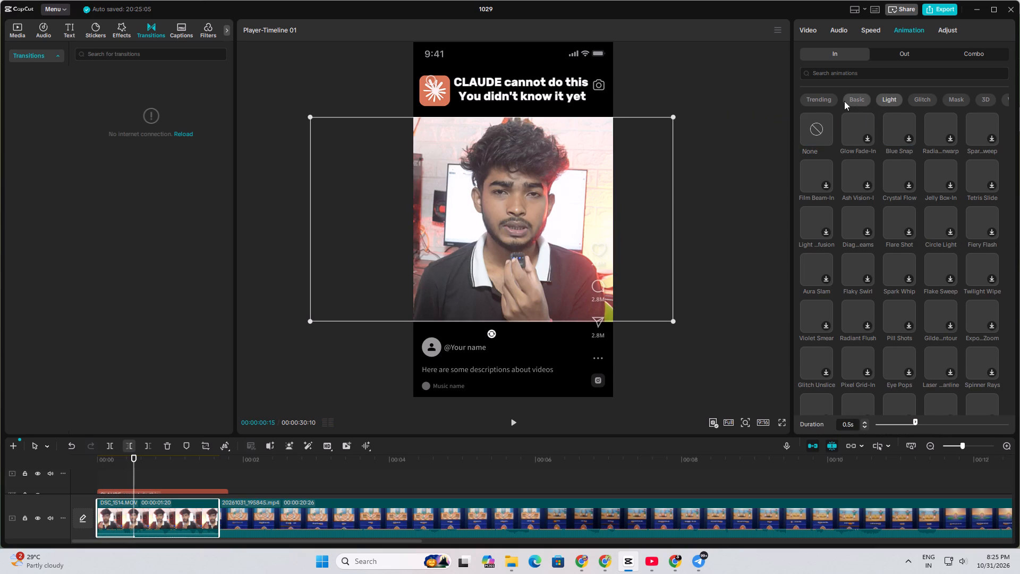
left_click(849, 98)
left_click(914, 56)
left_click(855, 136)
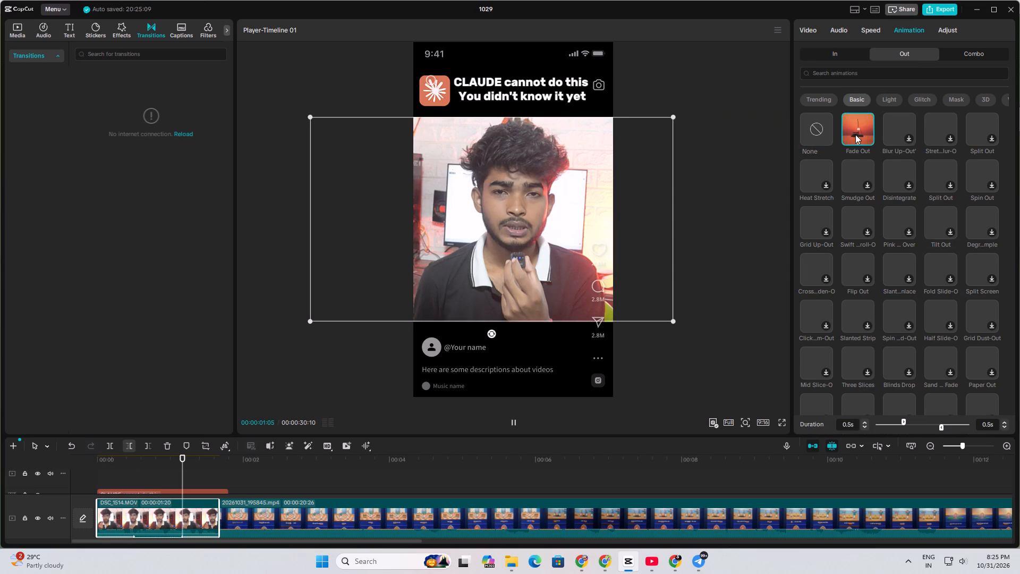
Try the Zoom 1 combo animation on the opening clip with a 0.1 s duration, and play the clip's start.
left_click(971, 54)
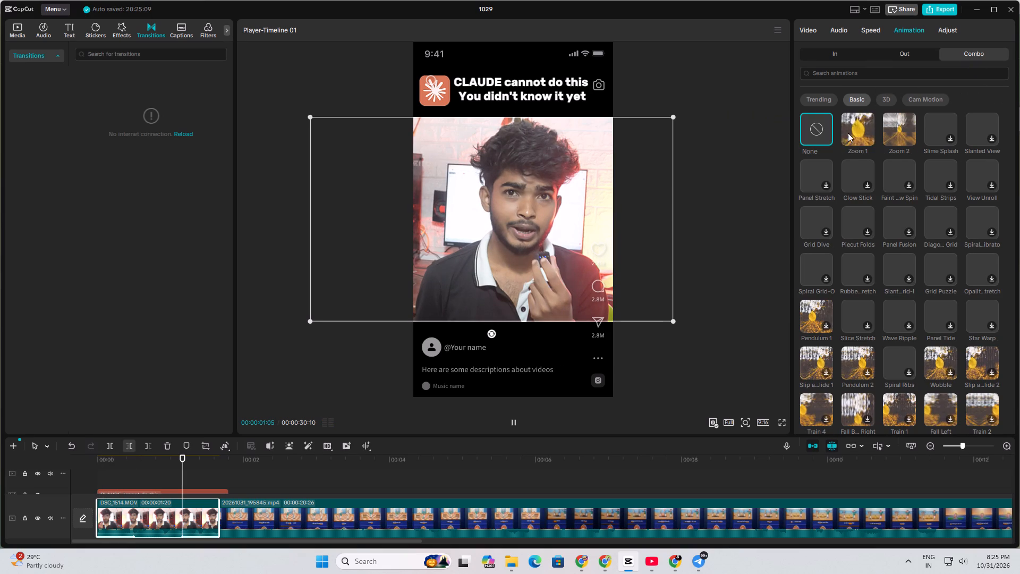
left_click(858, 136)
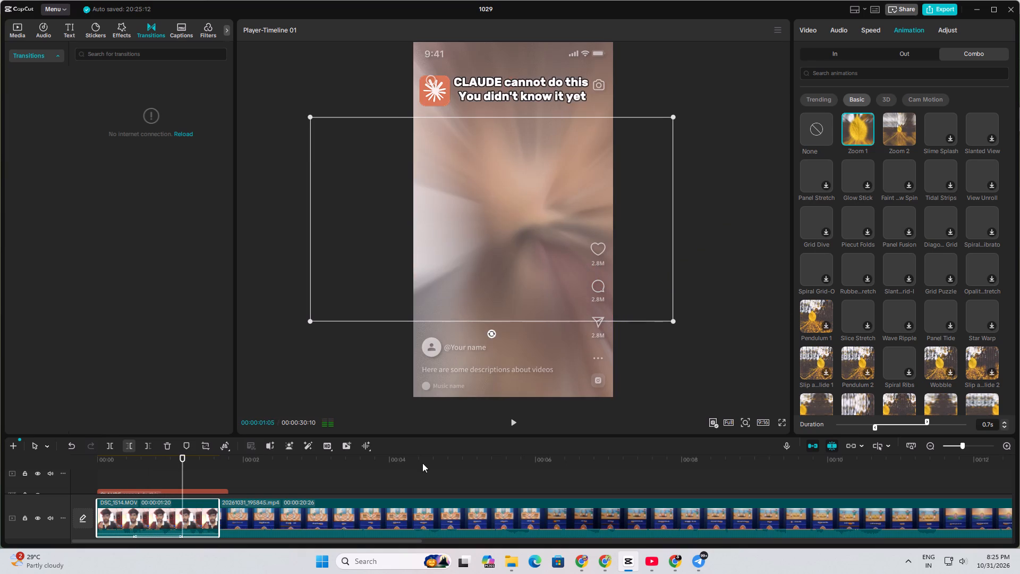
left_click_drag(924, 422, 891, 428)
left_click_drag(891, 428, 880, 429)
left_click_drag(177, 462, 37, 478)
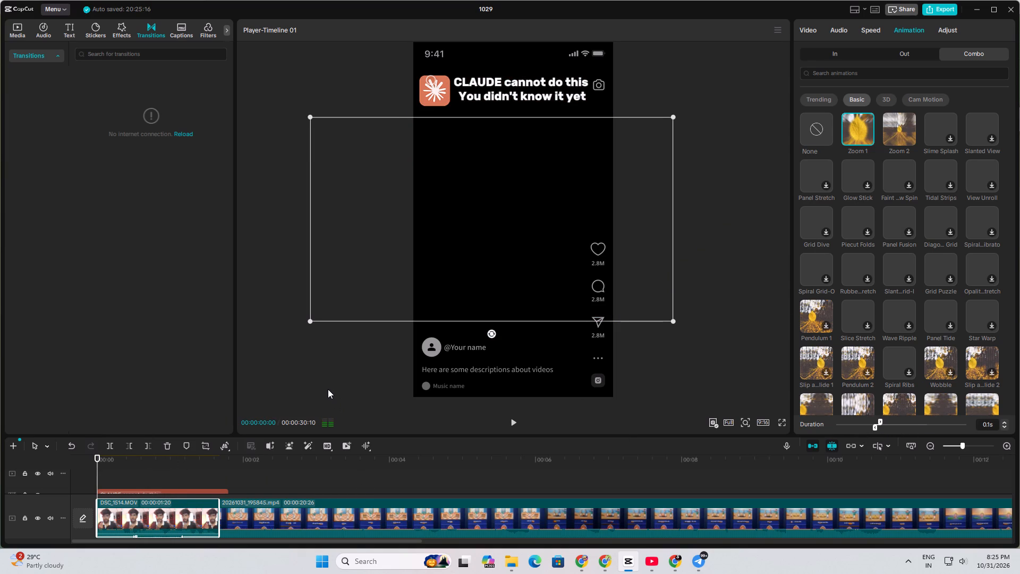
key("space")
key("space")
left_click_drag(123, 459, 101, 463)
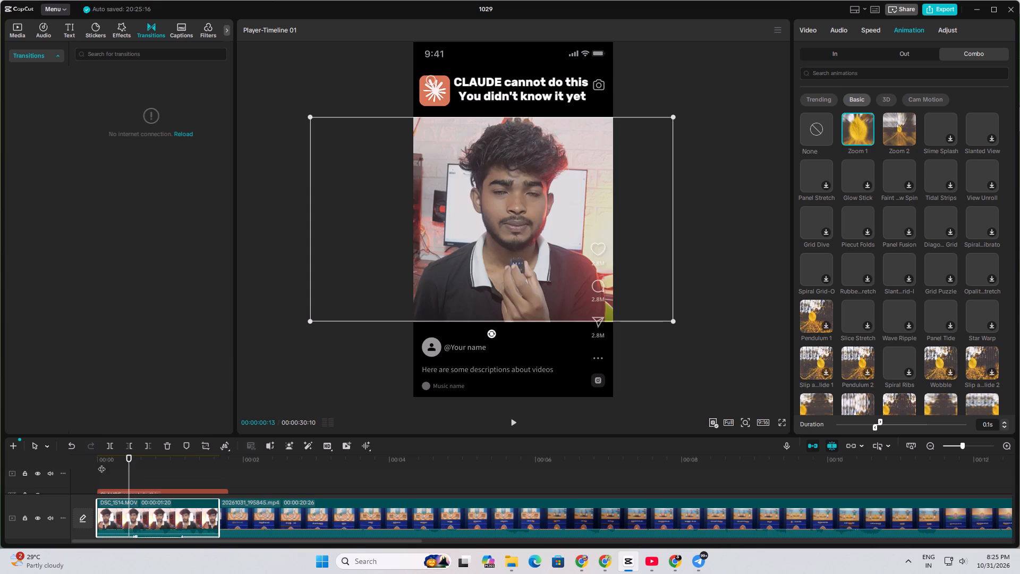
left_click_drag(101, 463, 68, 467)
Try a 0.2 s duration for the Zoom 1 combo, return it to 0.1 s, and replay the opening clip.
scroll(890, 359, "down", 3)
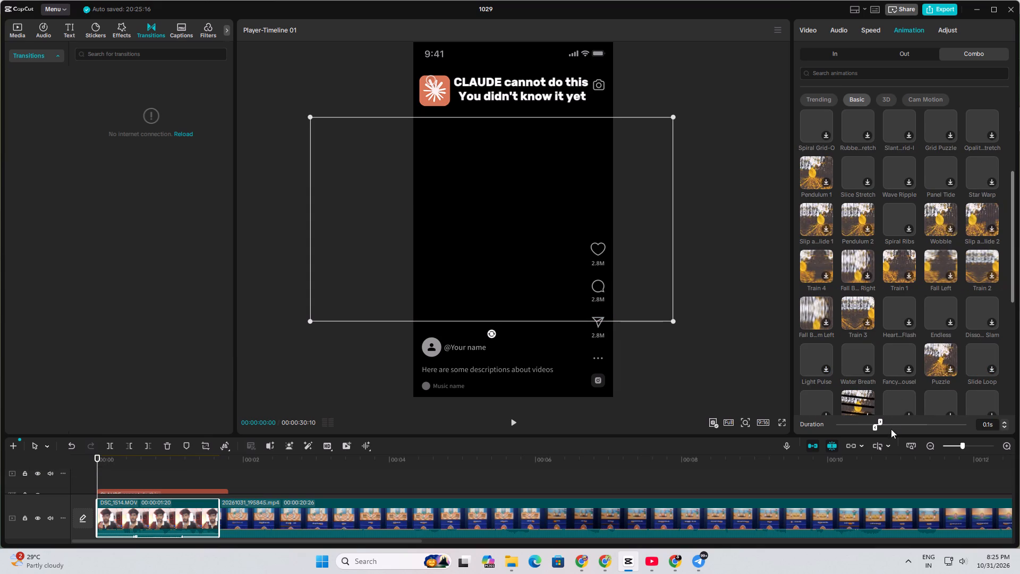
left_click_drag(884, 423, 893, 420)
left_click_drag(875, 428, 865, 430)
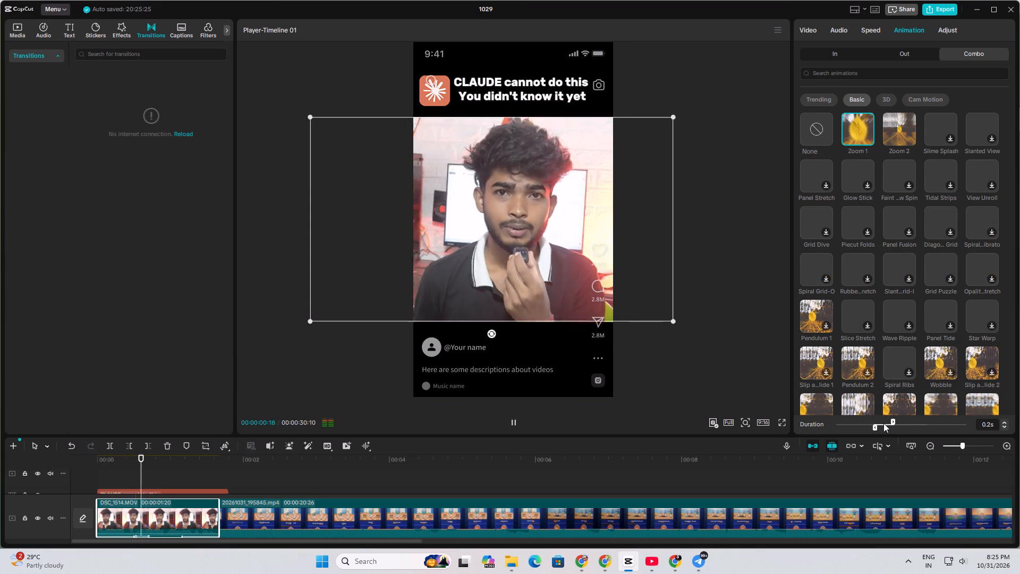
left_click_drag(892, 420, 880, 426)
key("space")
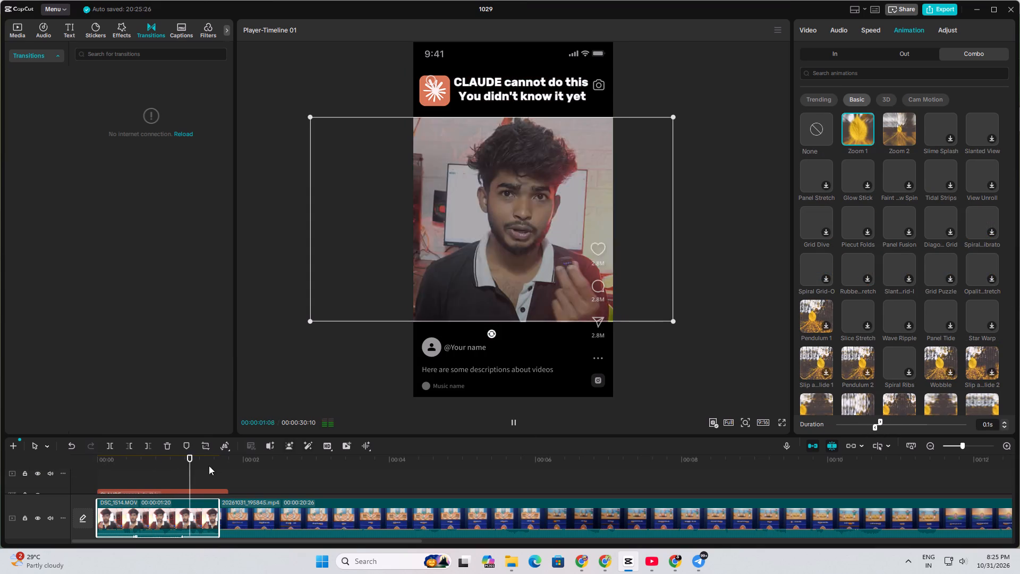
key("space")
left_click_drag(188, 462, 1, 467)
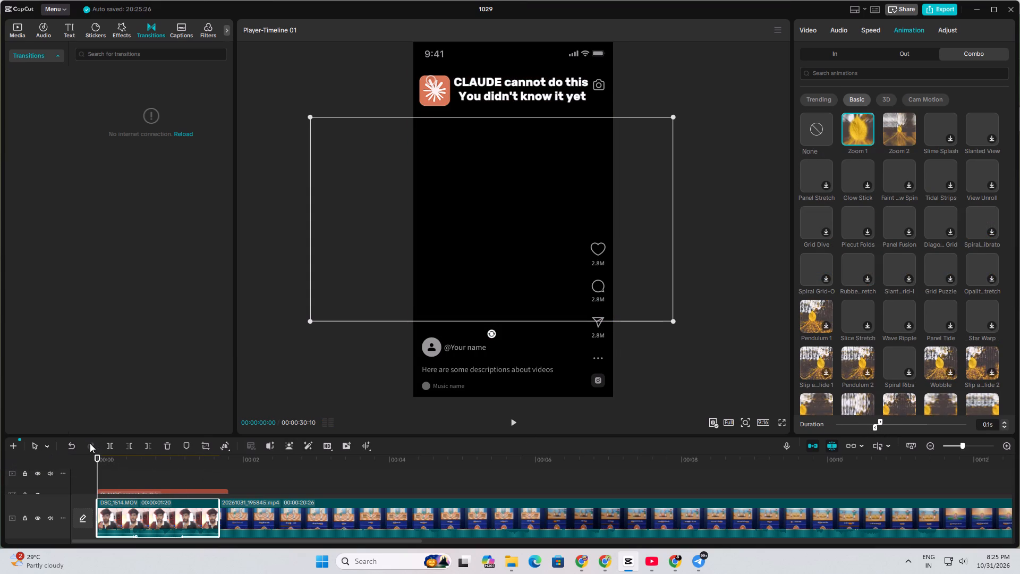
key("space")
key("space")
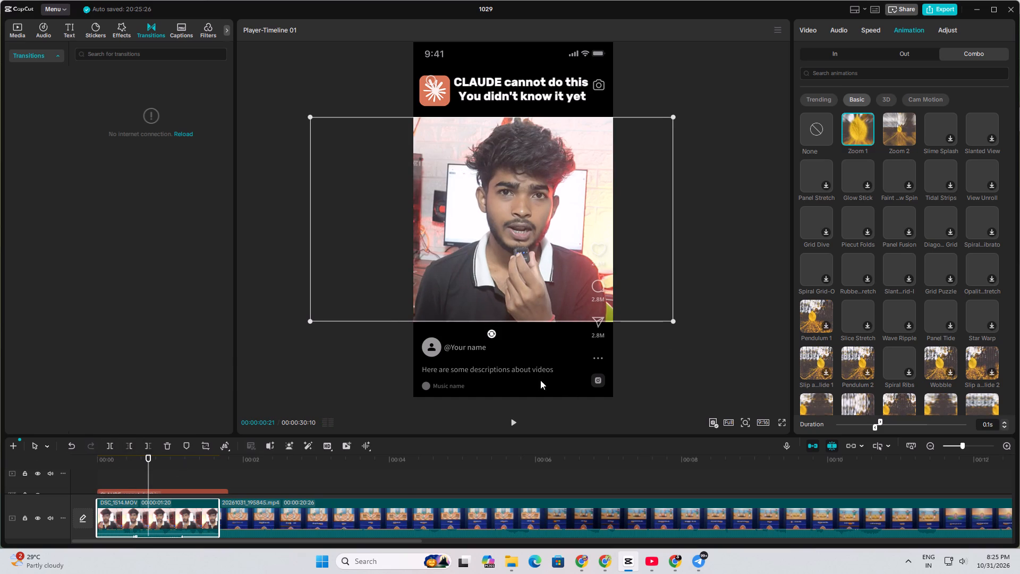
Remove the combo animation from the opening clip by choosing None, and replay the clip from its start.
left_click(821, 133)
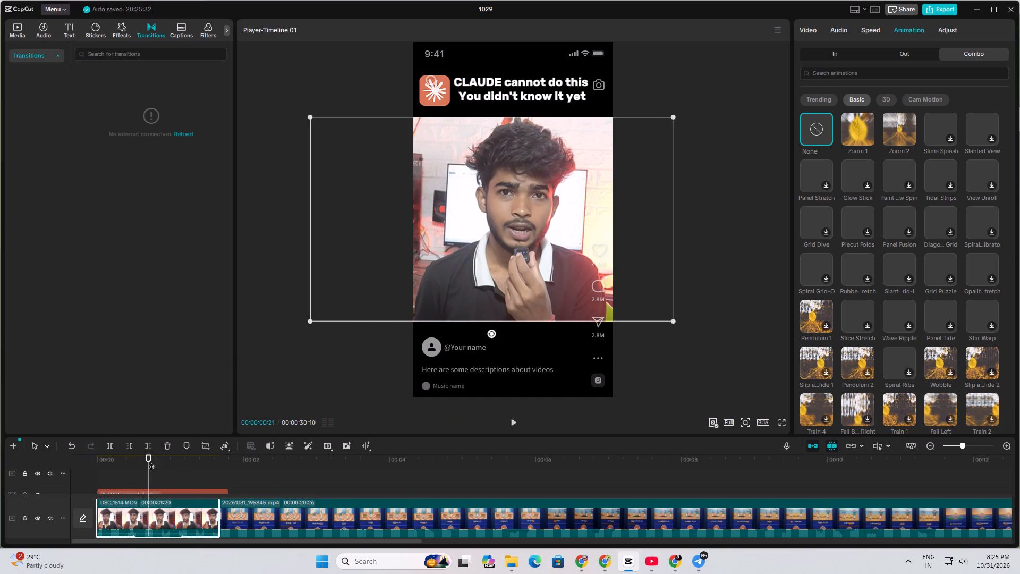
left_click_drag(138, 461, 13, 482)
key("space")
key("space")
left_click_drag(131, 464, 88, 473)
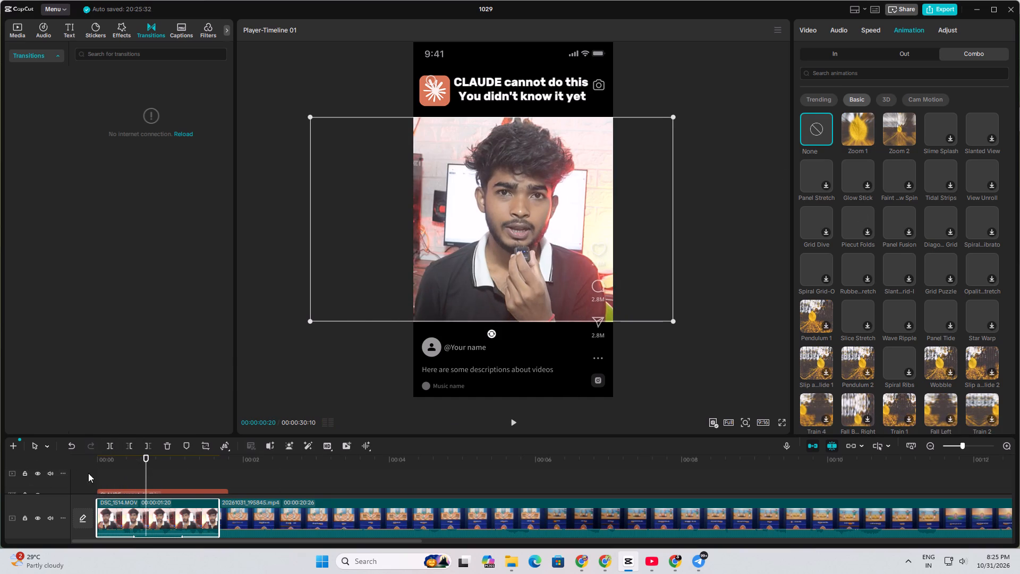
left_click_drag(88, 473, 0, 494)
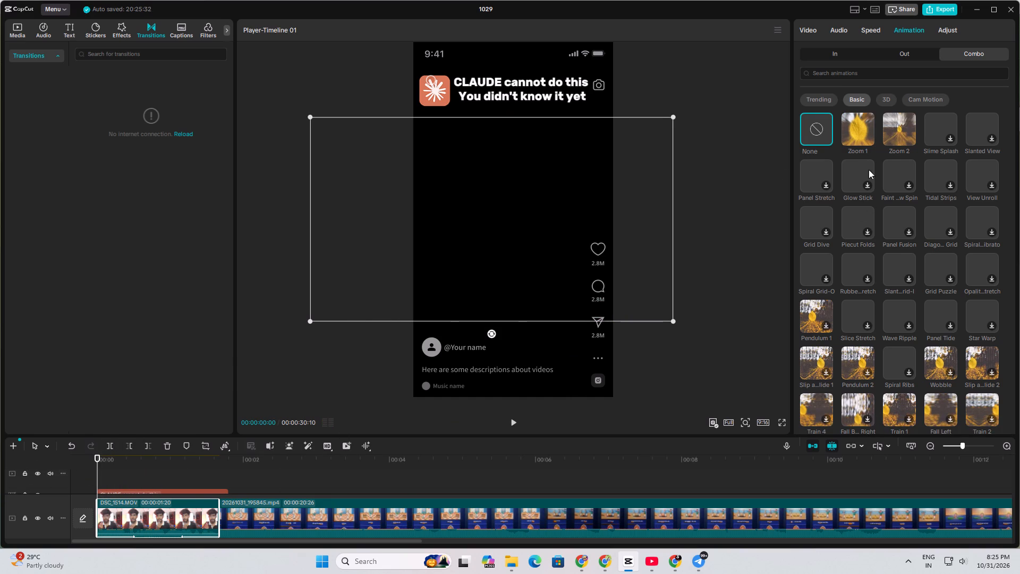
Remove the In animation from the opening clip by choosing None.
left_click(839, 52)
left_click(817, 144)
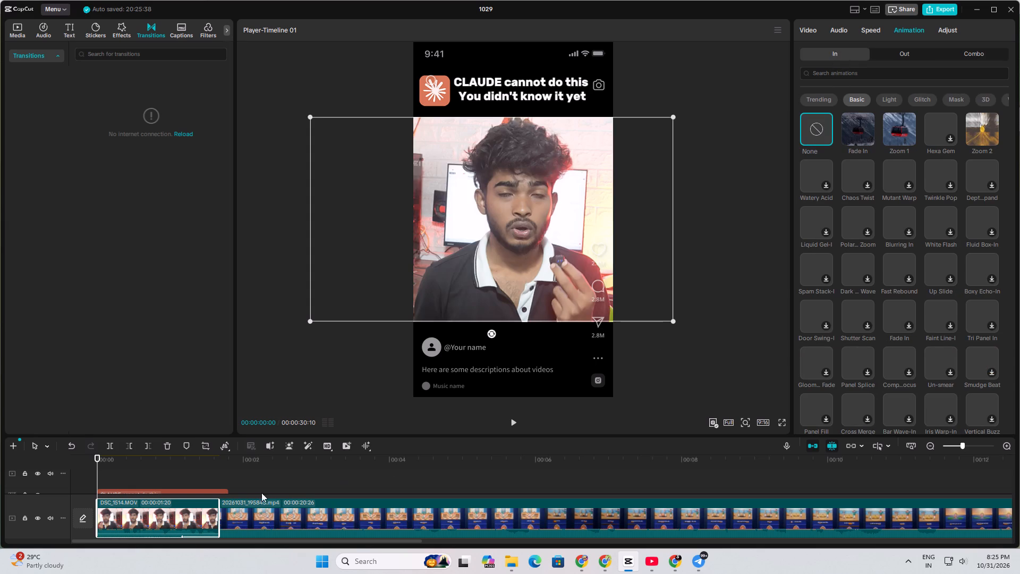
Play the edited short from its start through the screen footage to the closing talking-head clips to review it.
key("space")
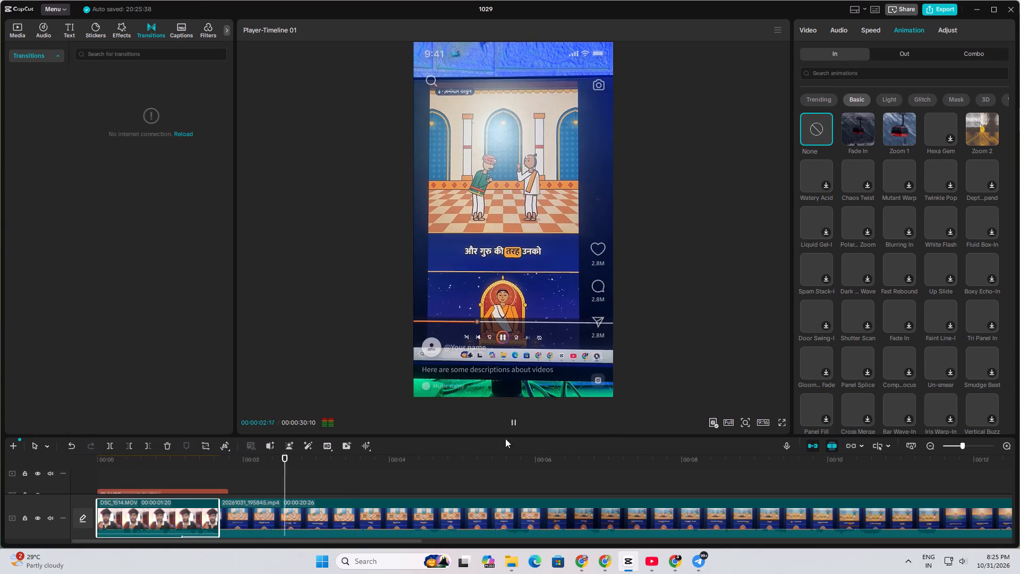
scroll(965, 563, "down", 10)
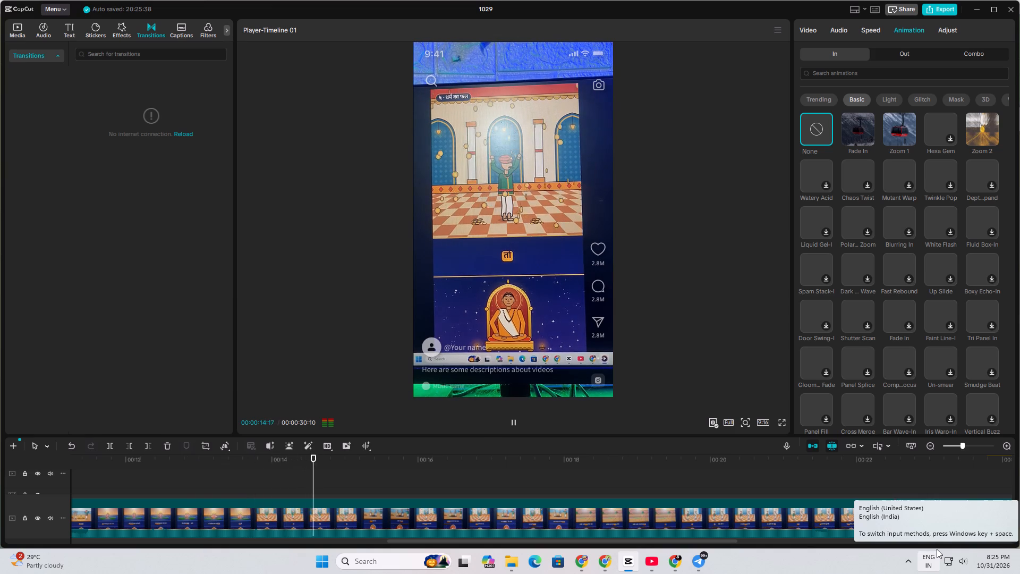
key("space")
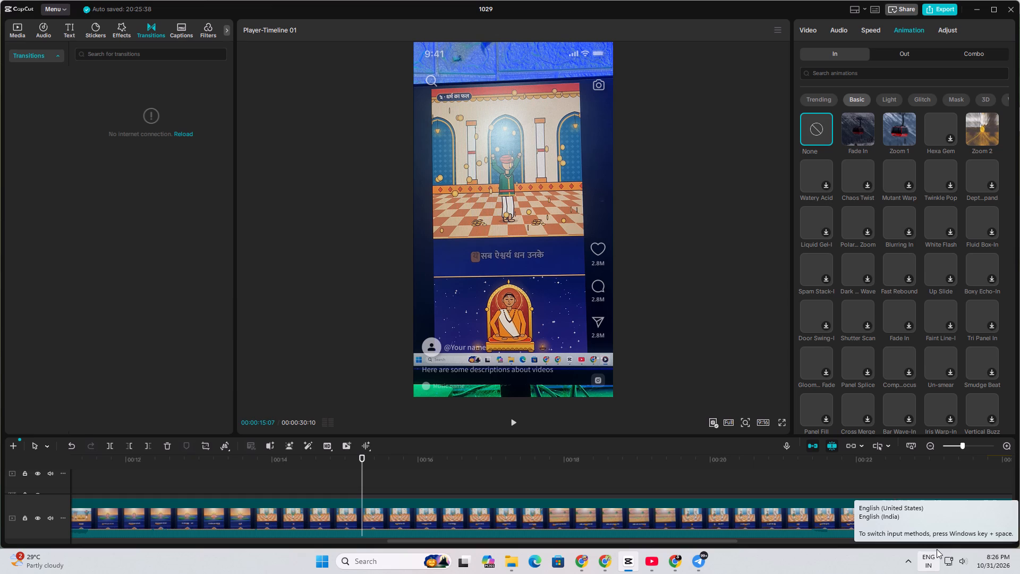
key("space")
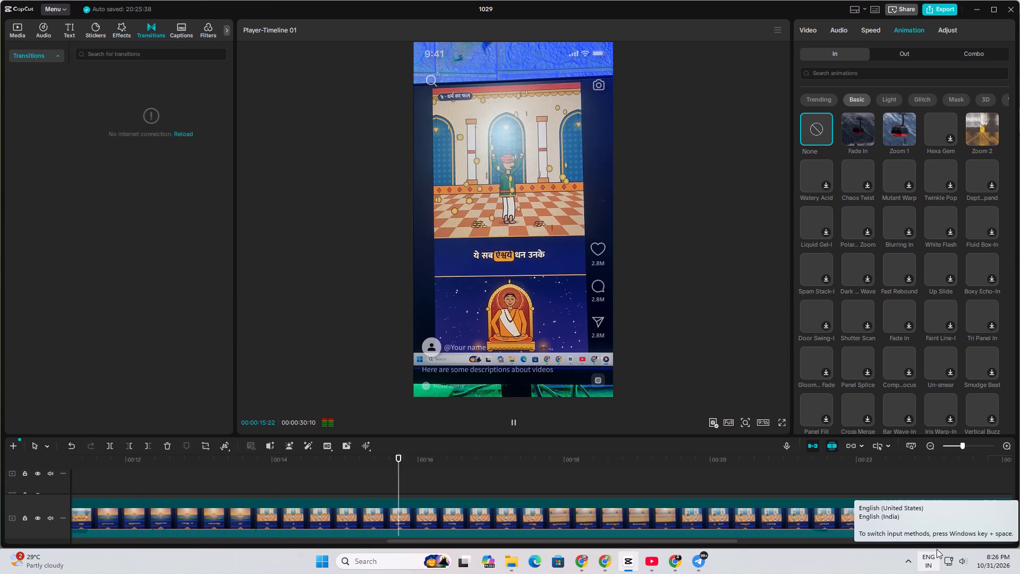
left_click_drag(960, 444, 956, 448)
scroll(963, 563, "up", 3)
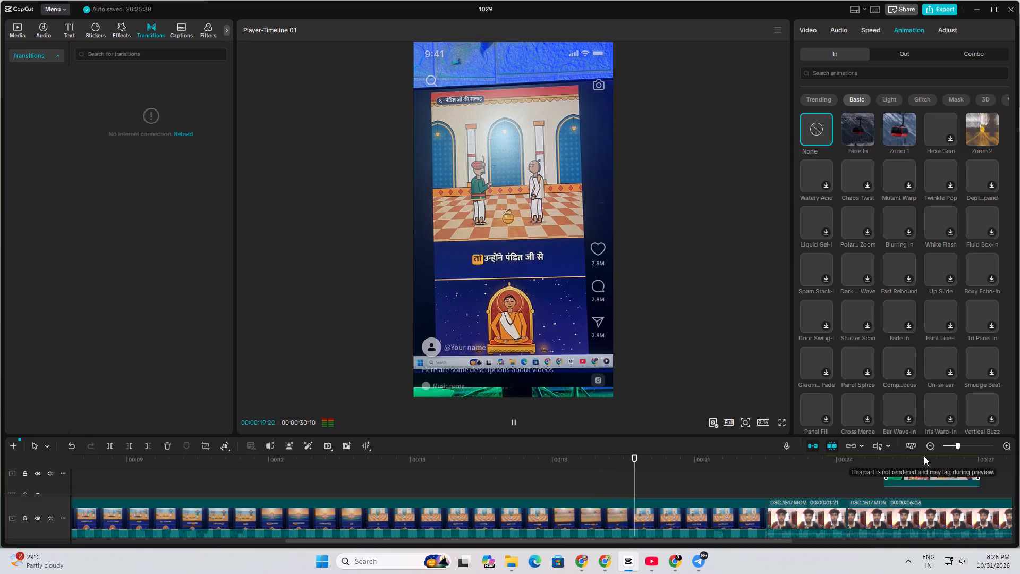
left_click(957, 445)
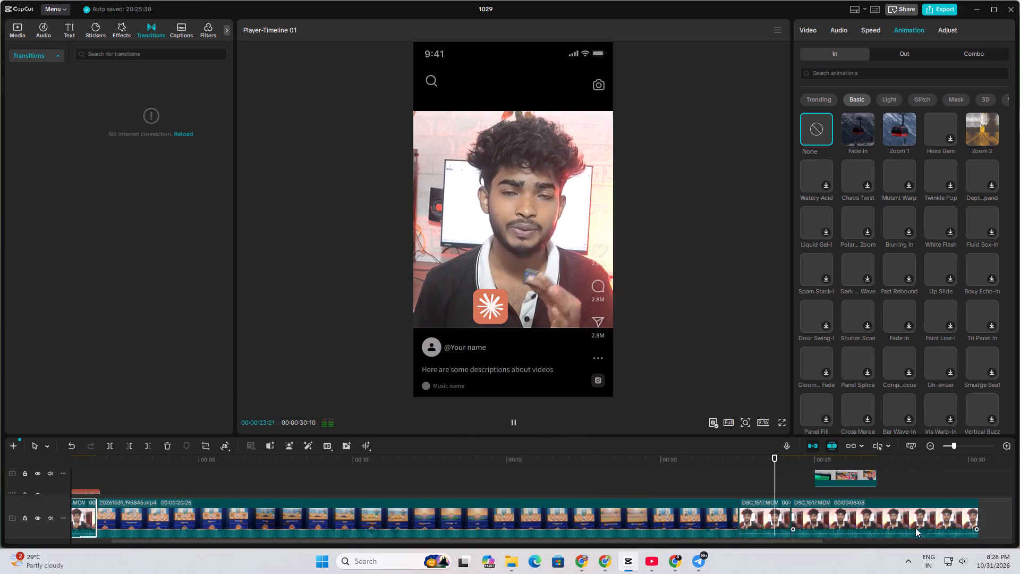
scroll(953, 560, "up", 7)
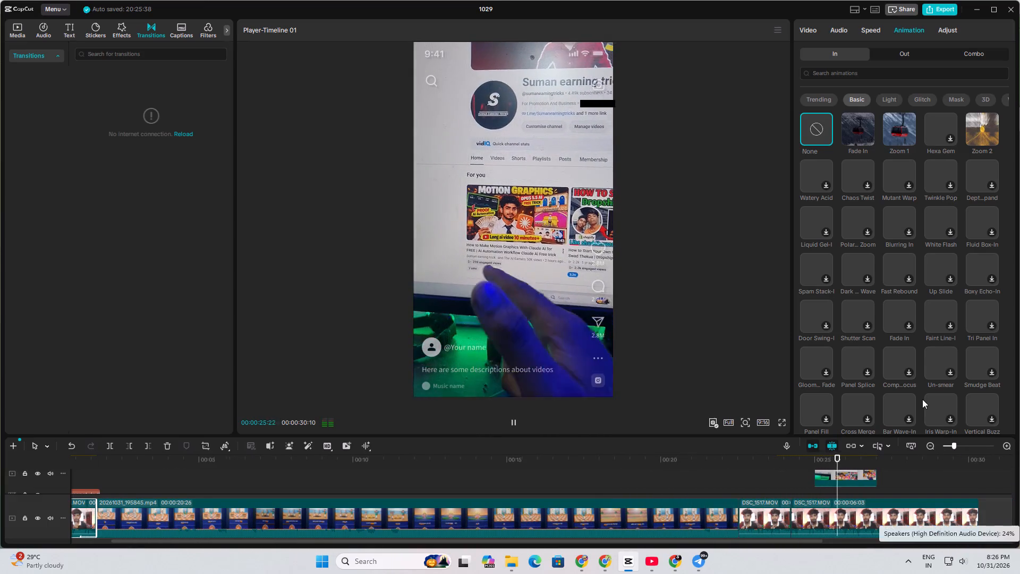
Export the short as 1029(2) to drive F: in 4K, H.264 mp4, with Higher bit rate and 30fps.
left_click(941, 10)
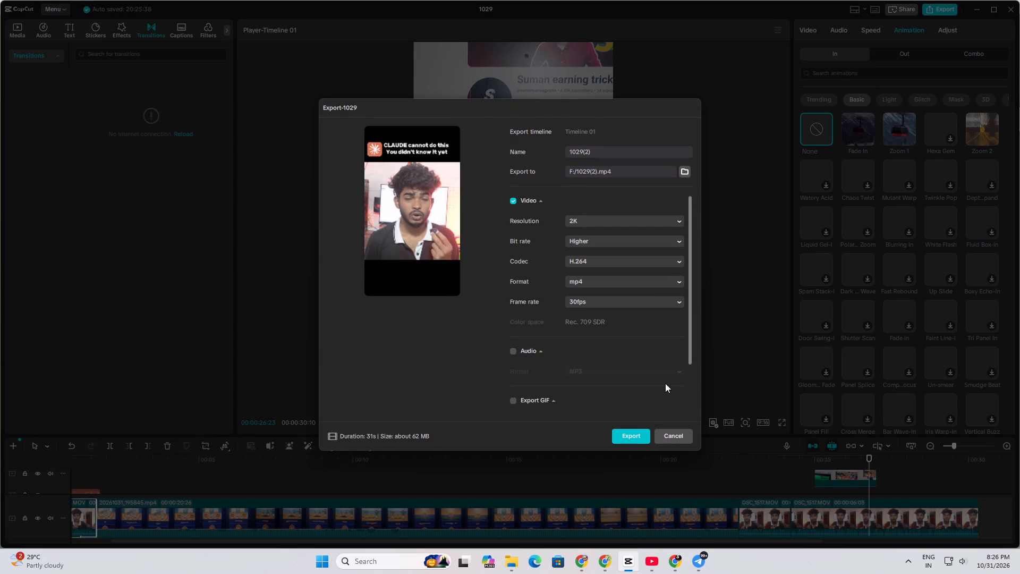
left_click(628, 223)
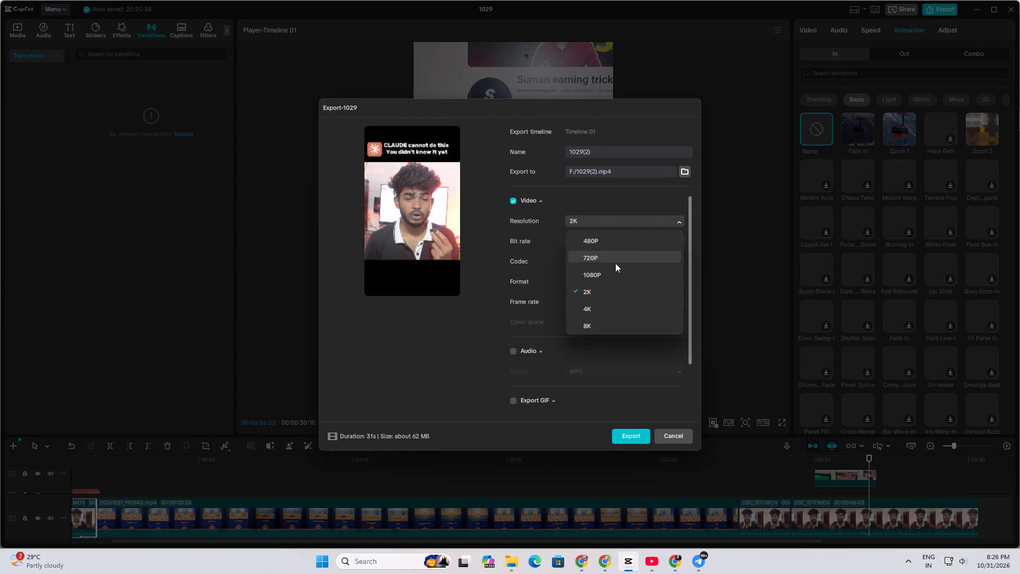
left_click(602, 311)
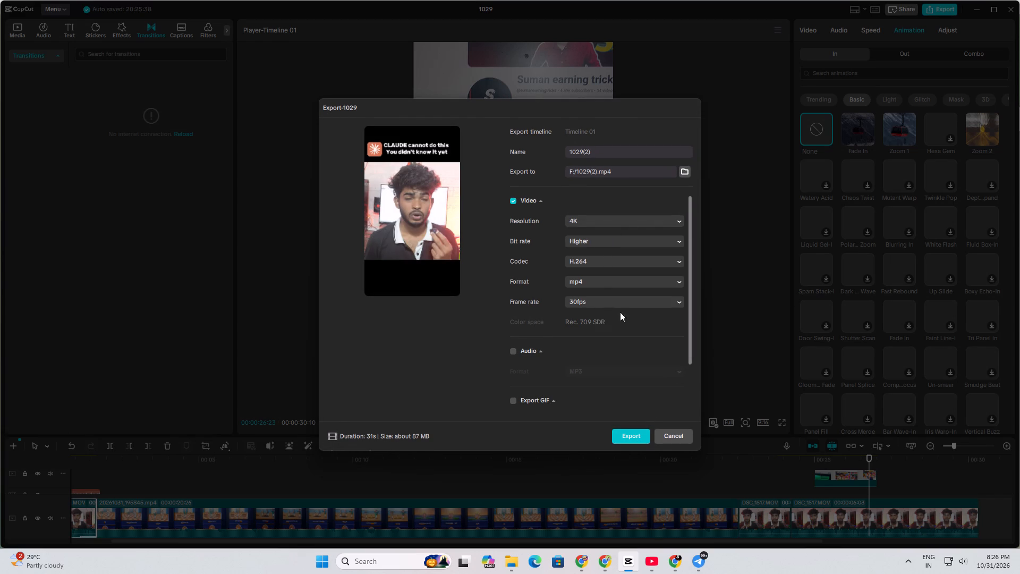
left_click(627, 429)
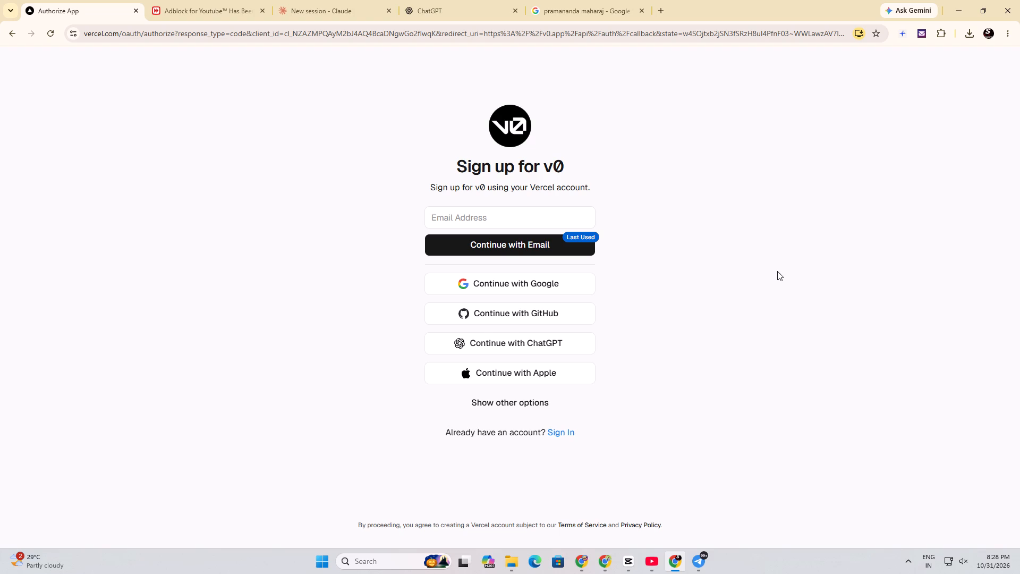
Return to the export folder on New Volume (F:) and pick up the exported 1029(2) video for transfer.
left_click(631, 559)
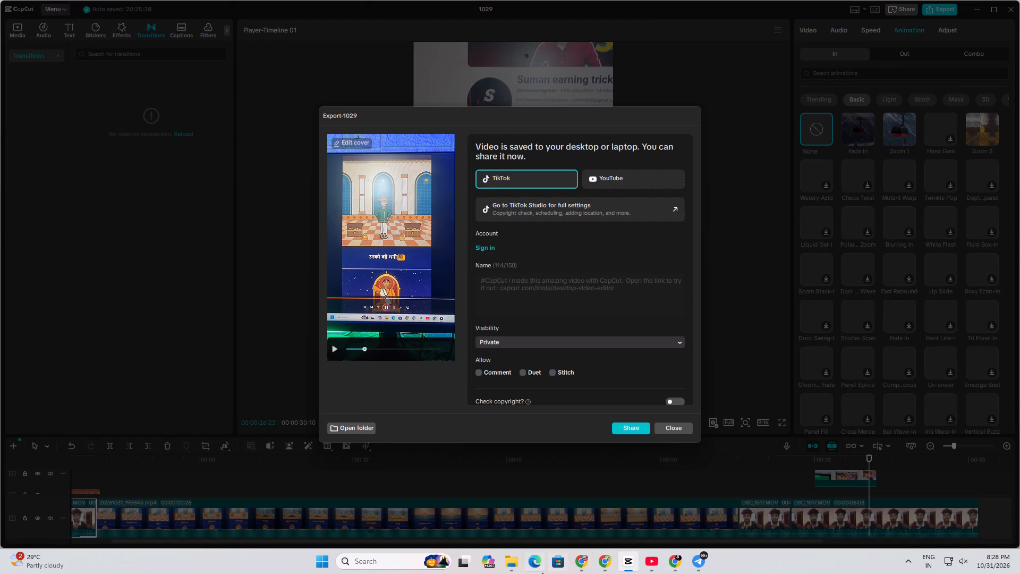
left_click(545, 526)
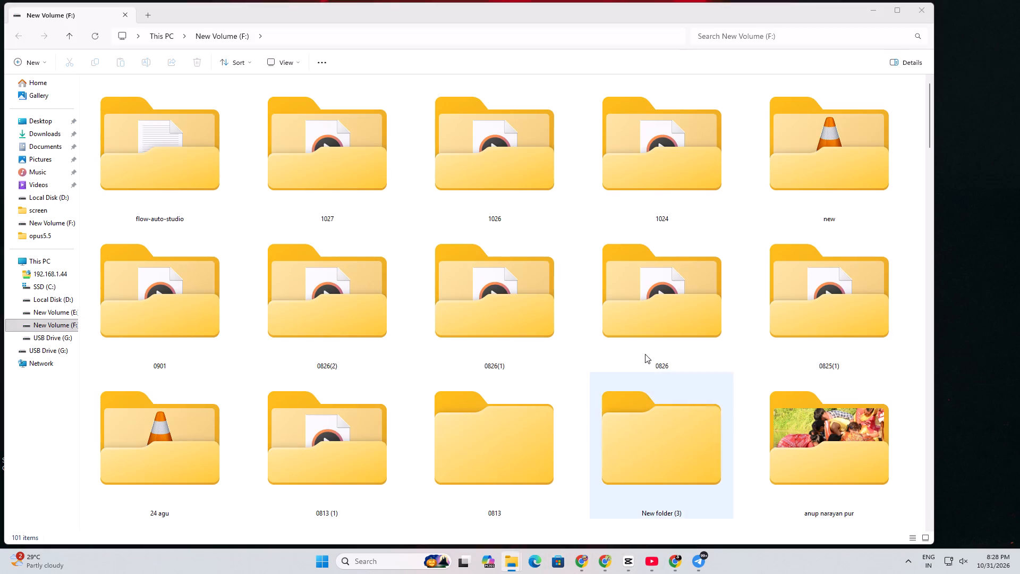
scroll(656, 318, "down", 3)
left_click(157, 343)
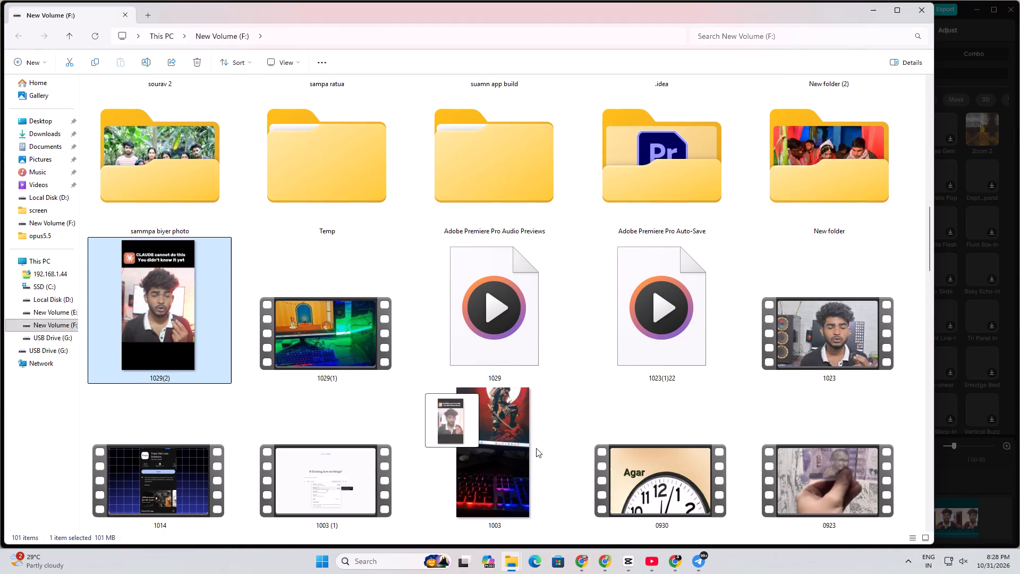